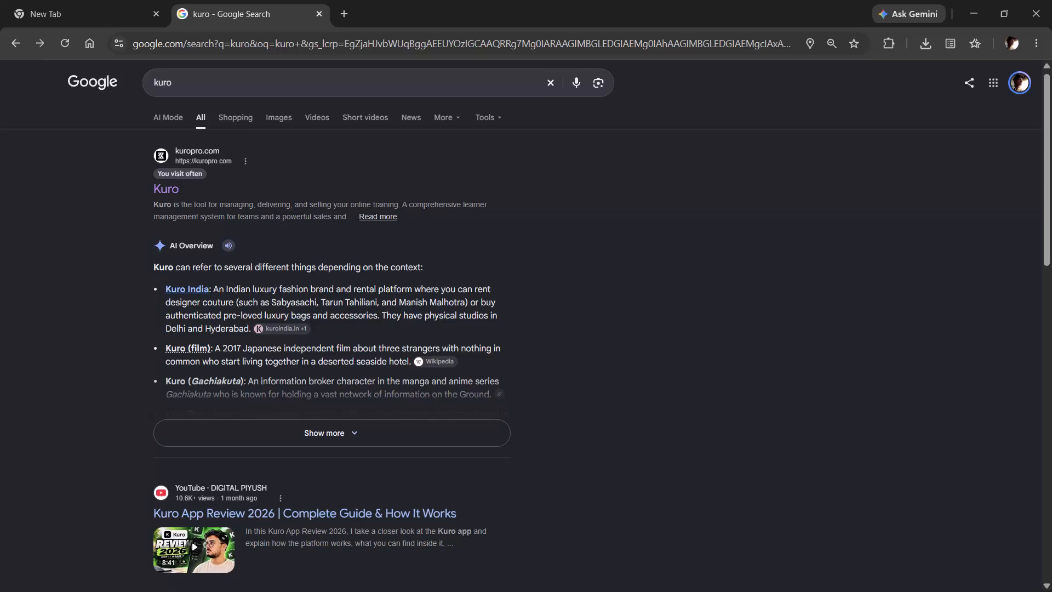
Open a new tab, close the kuro search tab, and open LeetCode.
{"action": "left_click", "coordinate": [339, 16]}
{"action": "left_click", "coordinate": [319, 14]}
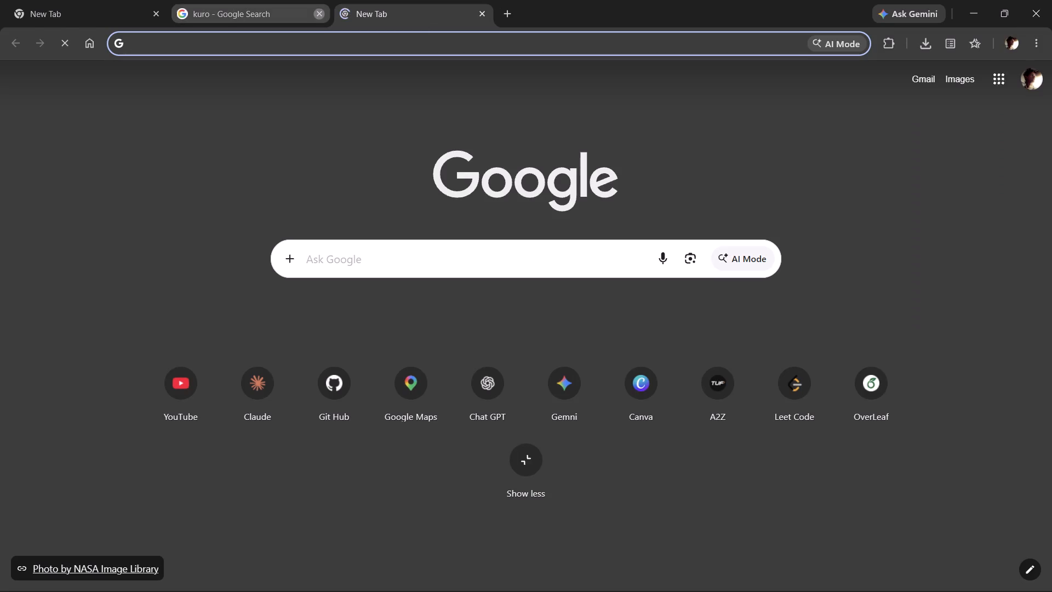
{"action": "left_click", "coordinate": [791, 408]}
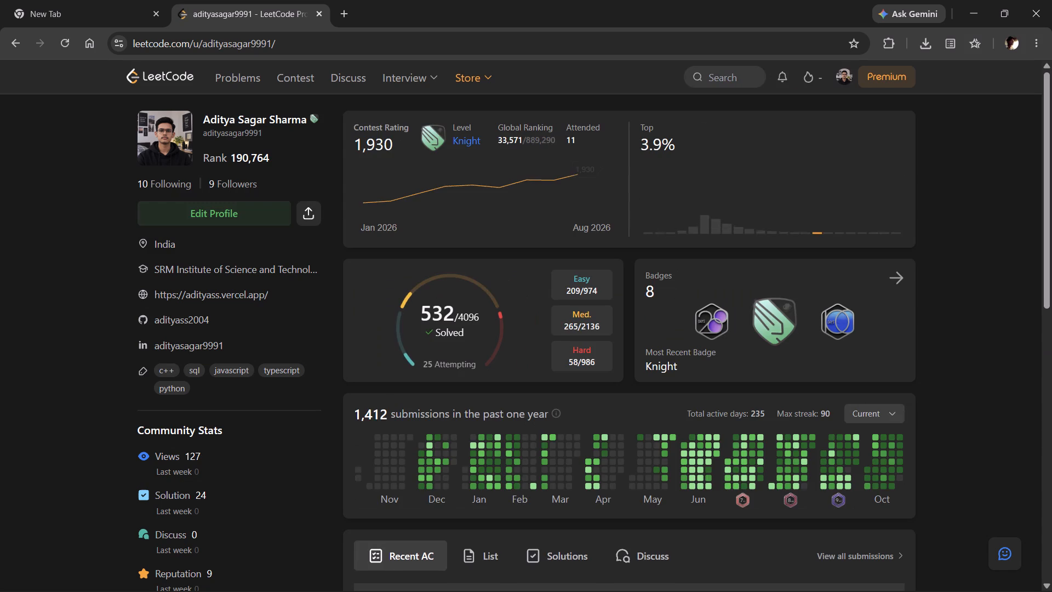
Open today's LeetCode daily question from the profile page.
{"action": "scroll", "coordinate": [643, 389], "scroll_direction": "down", "scroll_amount": 1}
{"action": "scroll", "coordinate": [643, 389], "scroll_direction": "up", "scroll_amount": 1}
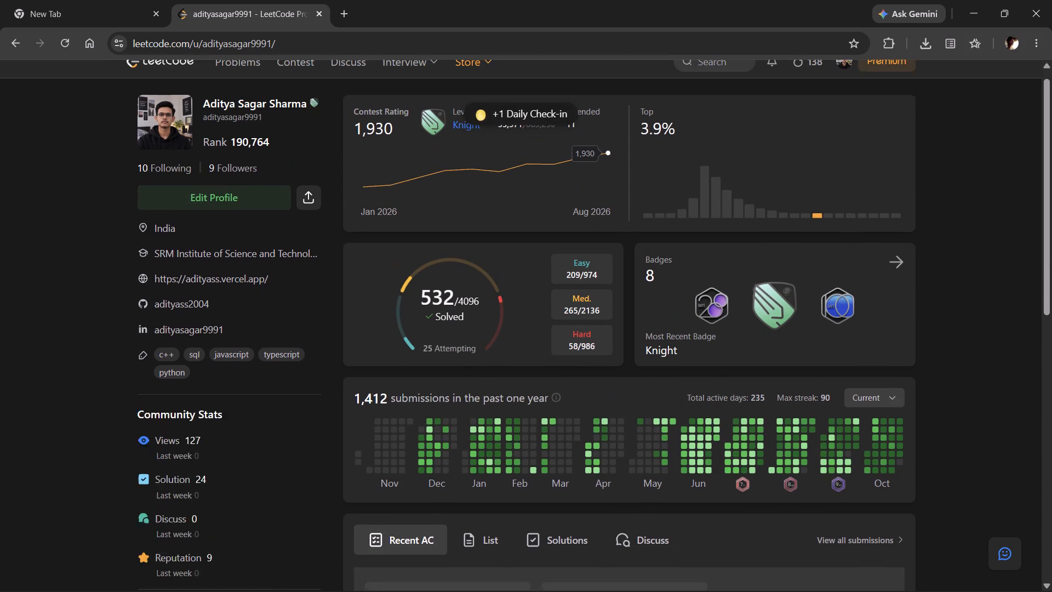
{"action": "scroll", "coordinate": [643, 389], "scroll_direction": "up", "scroll_amount": 1}
{"action": "left_click", "coordinate": [806, 82]}
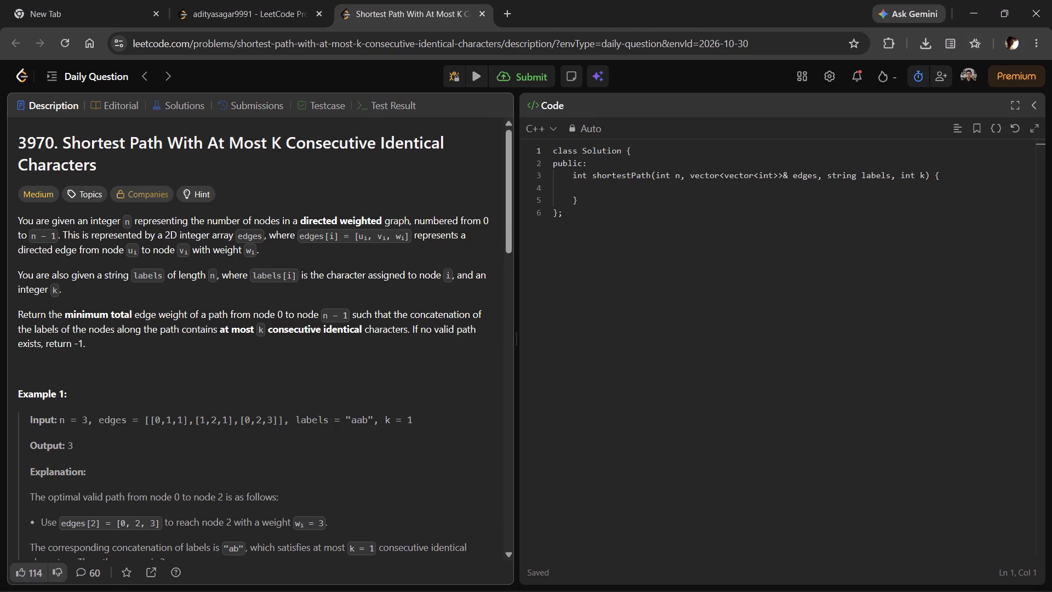
{"action": "scroll", "coordinate": [450, 422], "scroll_direction": "down", "scroll_amount": 1}
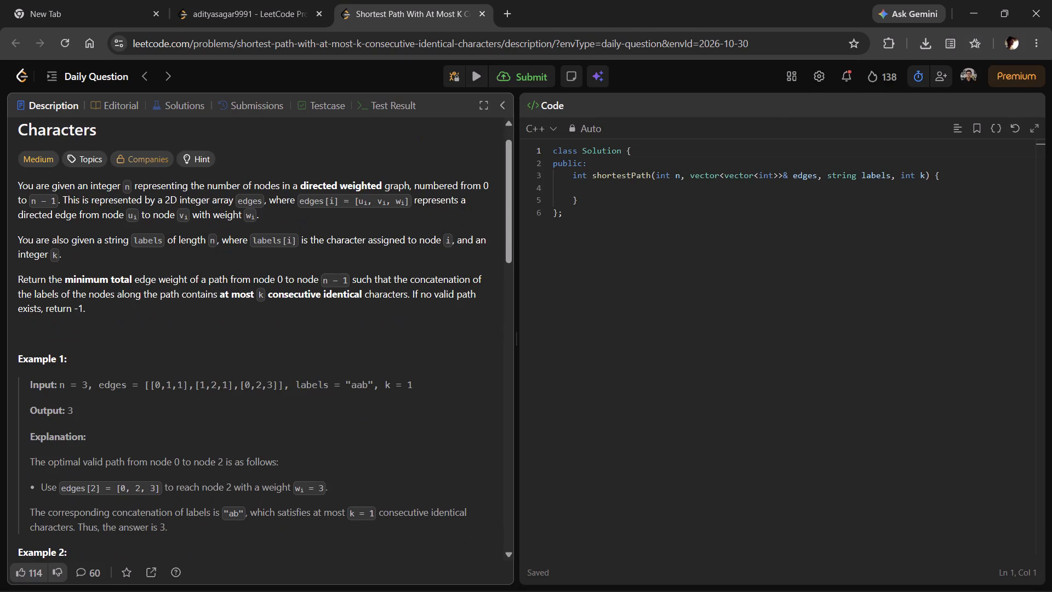
{"action": "scroll", "coordinate": [450, 422], "scroll_direction": "down", "scroll_amount": 3}
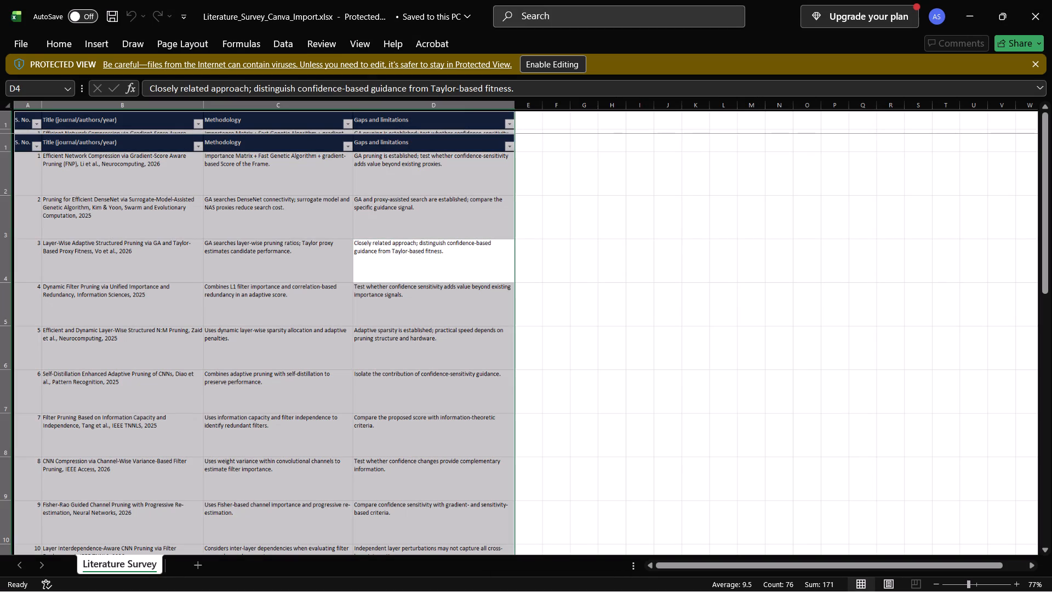
Enable editing for the literature survey workbook.
{"action": "left_click", "coordinate": [545, 65]}
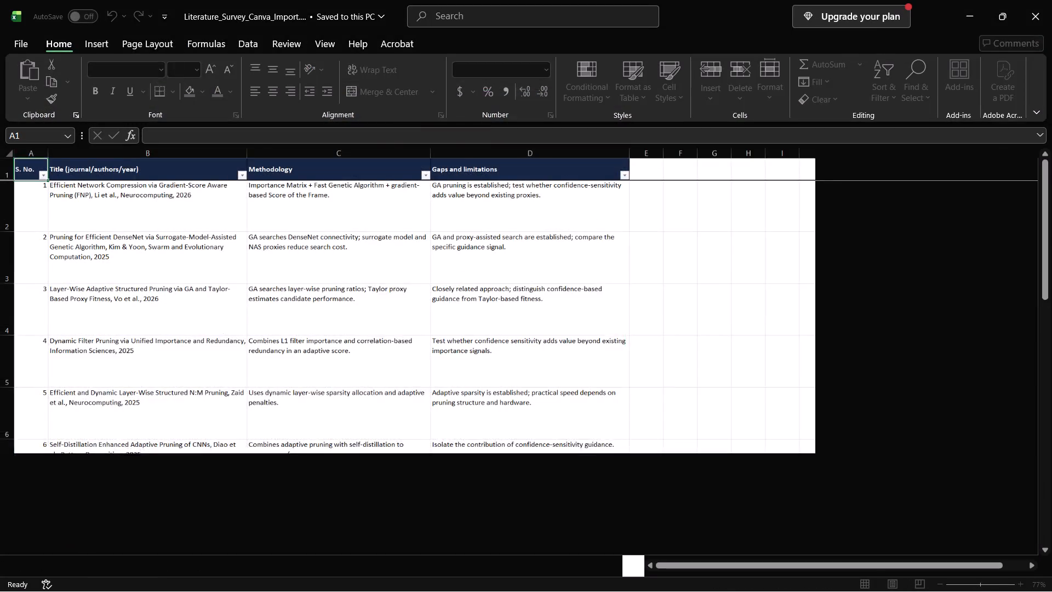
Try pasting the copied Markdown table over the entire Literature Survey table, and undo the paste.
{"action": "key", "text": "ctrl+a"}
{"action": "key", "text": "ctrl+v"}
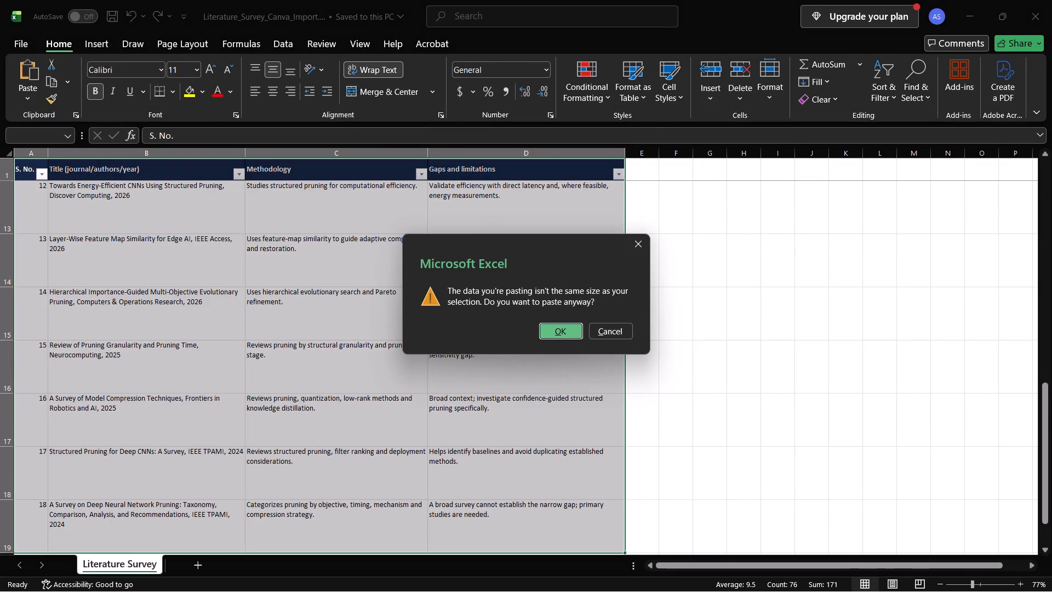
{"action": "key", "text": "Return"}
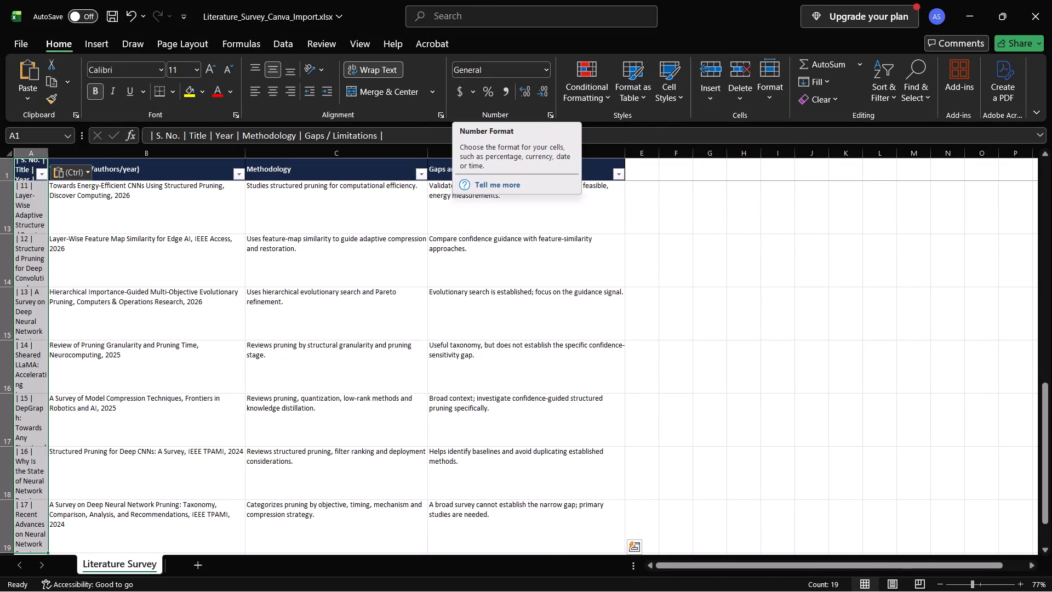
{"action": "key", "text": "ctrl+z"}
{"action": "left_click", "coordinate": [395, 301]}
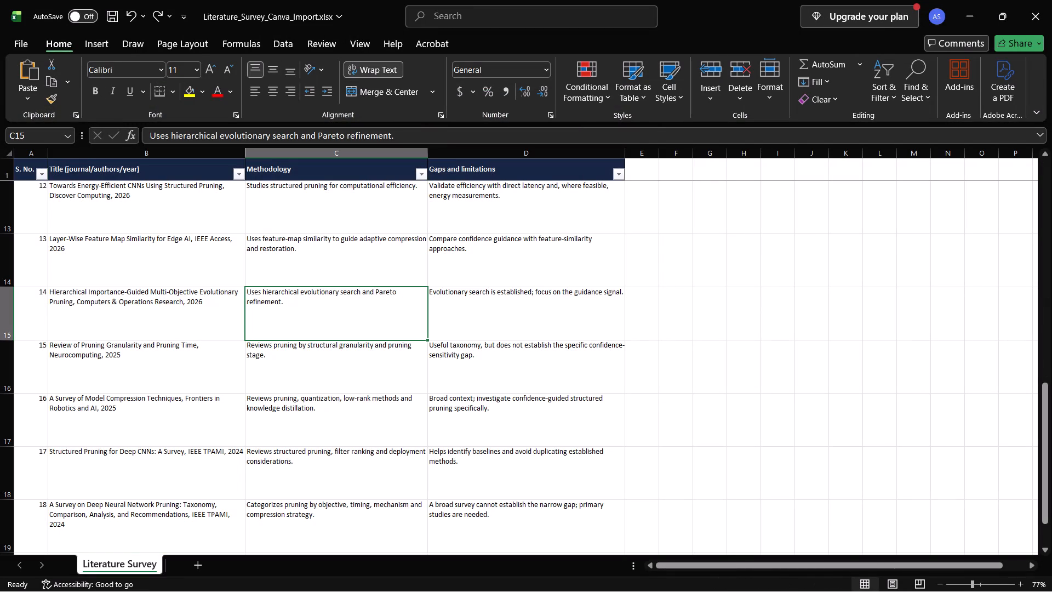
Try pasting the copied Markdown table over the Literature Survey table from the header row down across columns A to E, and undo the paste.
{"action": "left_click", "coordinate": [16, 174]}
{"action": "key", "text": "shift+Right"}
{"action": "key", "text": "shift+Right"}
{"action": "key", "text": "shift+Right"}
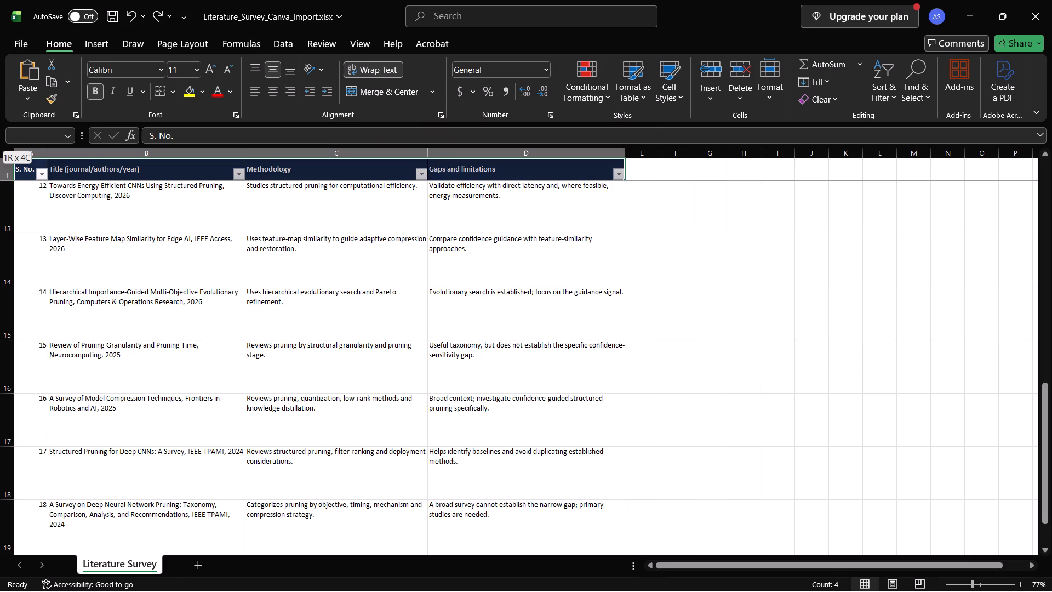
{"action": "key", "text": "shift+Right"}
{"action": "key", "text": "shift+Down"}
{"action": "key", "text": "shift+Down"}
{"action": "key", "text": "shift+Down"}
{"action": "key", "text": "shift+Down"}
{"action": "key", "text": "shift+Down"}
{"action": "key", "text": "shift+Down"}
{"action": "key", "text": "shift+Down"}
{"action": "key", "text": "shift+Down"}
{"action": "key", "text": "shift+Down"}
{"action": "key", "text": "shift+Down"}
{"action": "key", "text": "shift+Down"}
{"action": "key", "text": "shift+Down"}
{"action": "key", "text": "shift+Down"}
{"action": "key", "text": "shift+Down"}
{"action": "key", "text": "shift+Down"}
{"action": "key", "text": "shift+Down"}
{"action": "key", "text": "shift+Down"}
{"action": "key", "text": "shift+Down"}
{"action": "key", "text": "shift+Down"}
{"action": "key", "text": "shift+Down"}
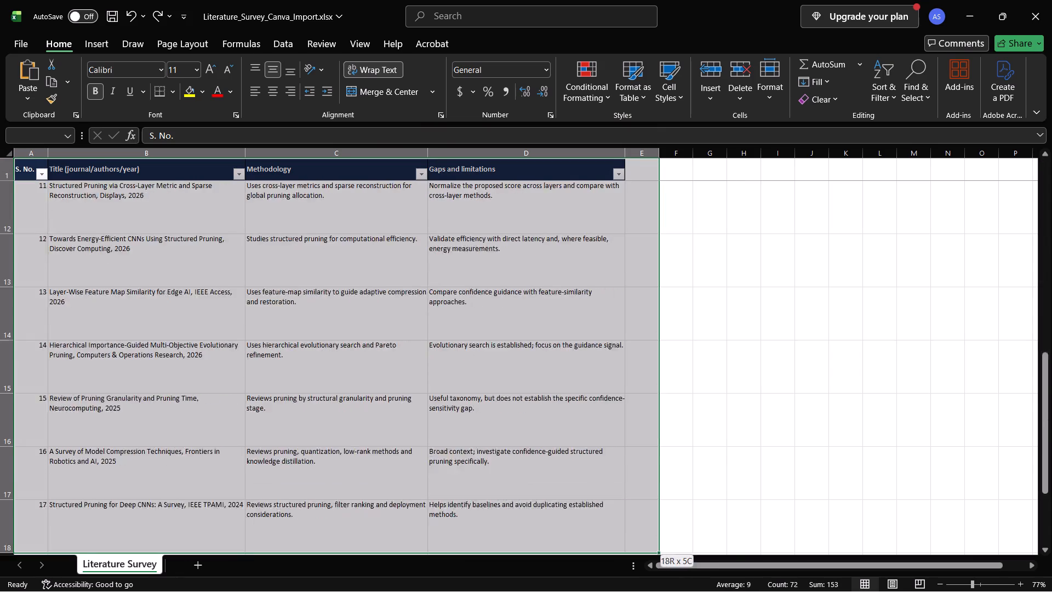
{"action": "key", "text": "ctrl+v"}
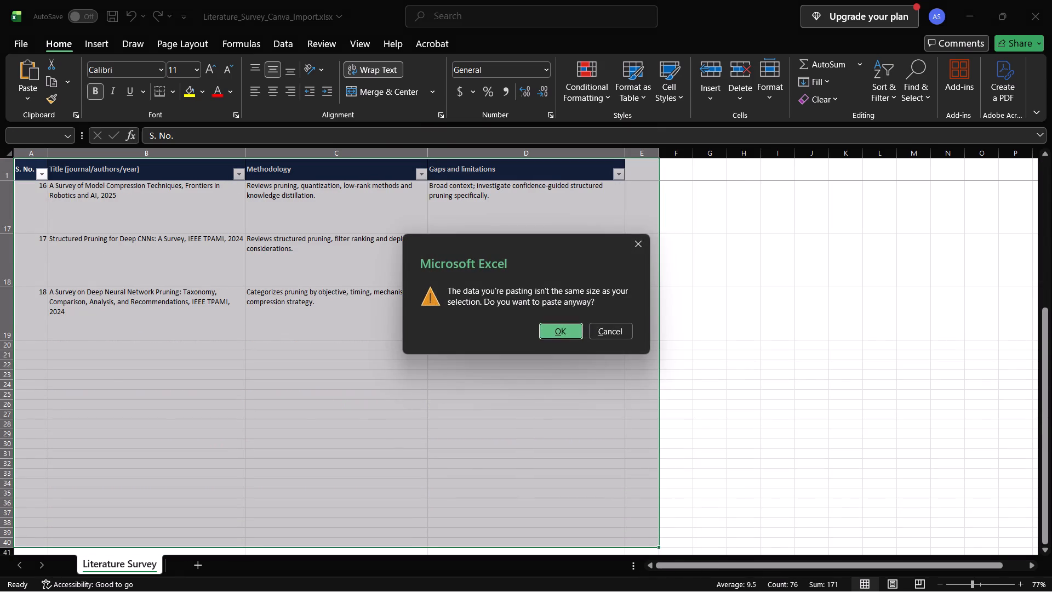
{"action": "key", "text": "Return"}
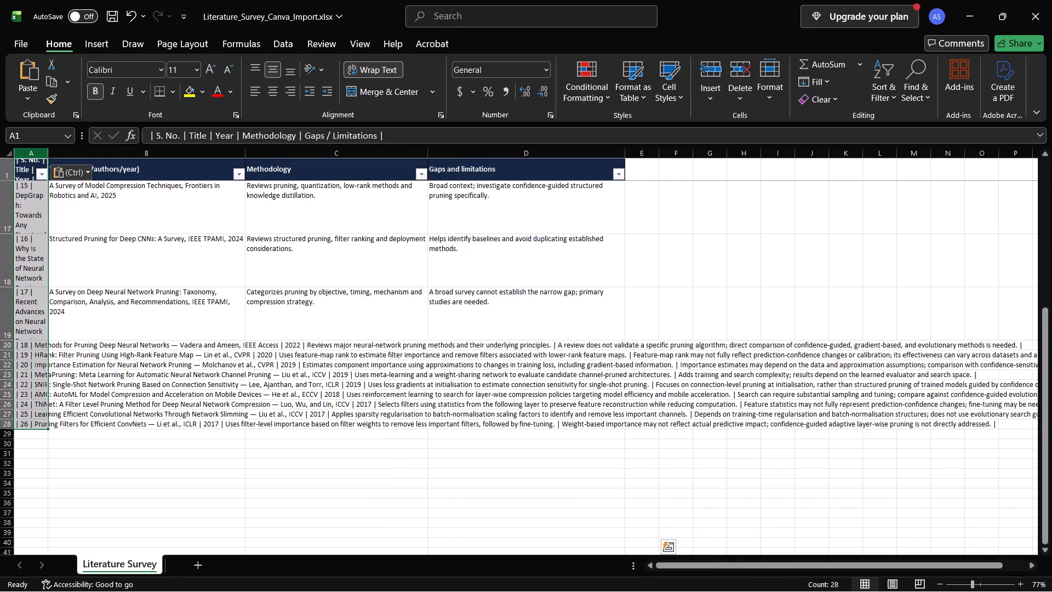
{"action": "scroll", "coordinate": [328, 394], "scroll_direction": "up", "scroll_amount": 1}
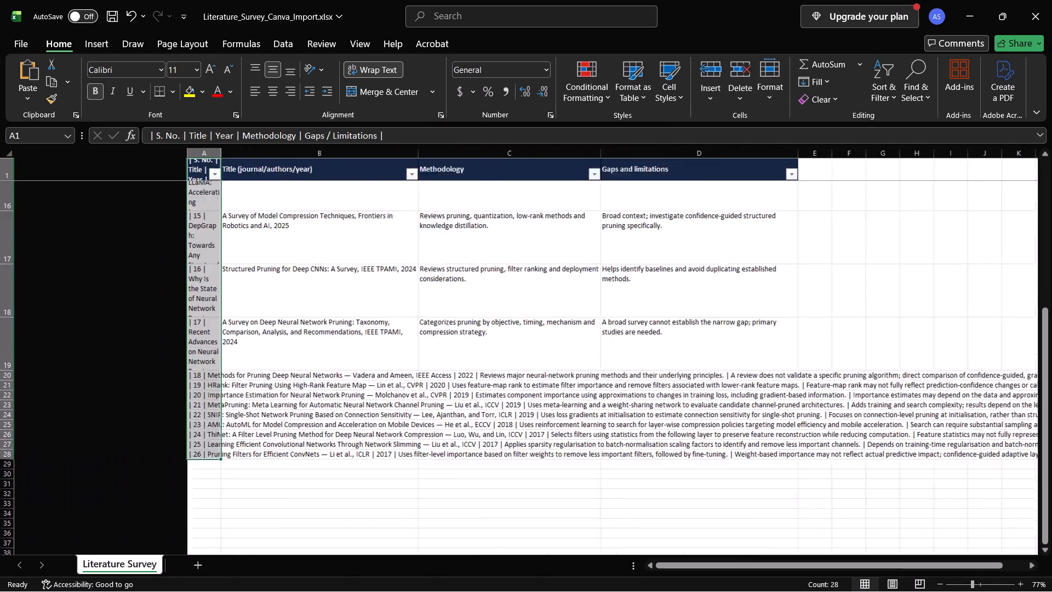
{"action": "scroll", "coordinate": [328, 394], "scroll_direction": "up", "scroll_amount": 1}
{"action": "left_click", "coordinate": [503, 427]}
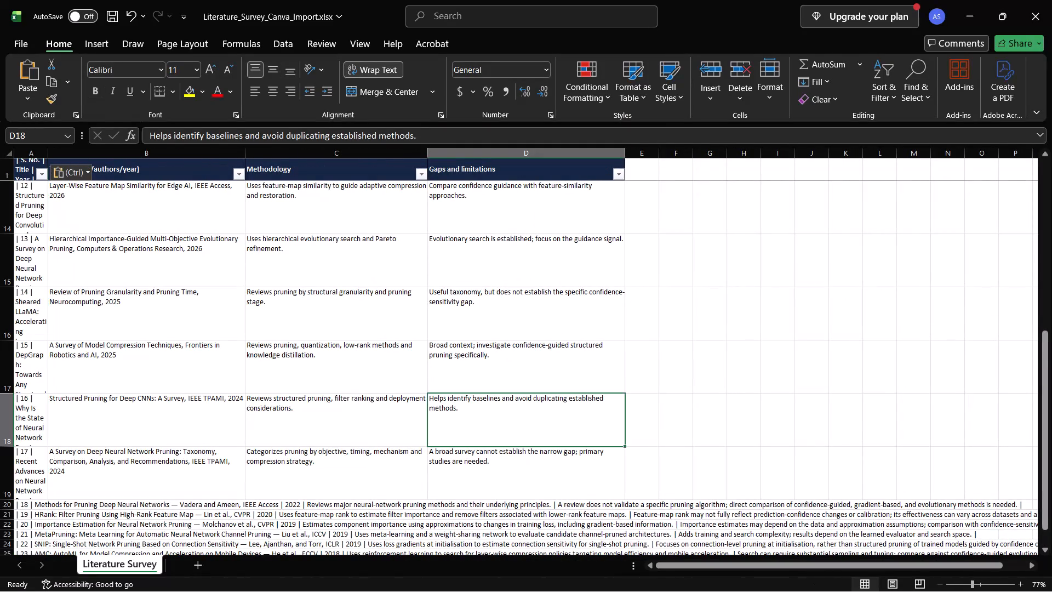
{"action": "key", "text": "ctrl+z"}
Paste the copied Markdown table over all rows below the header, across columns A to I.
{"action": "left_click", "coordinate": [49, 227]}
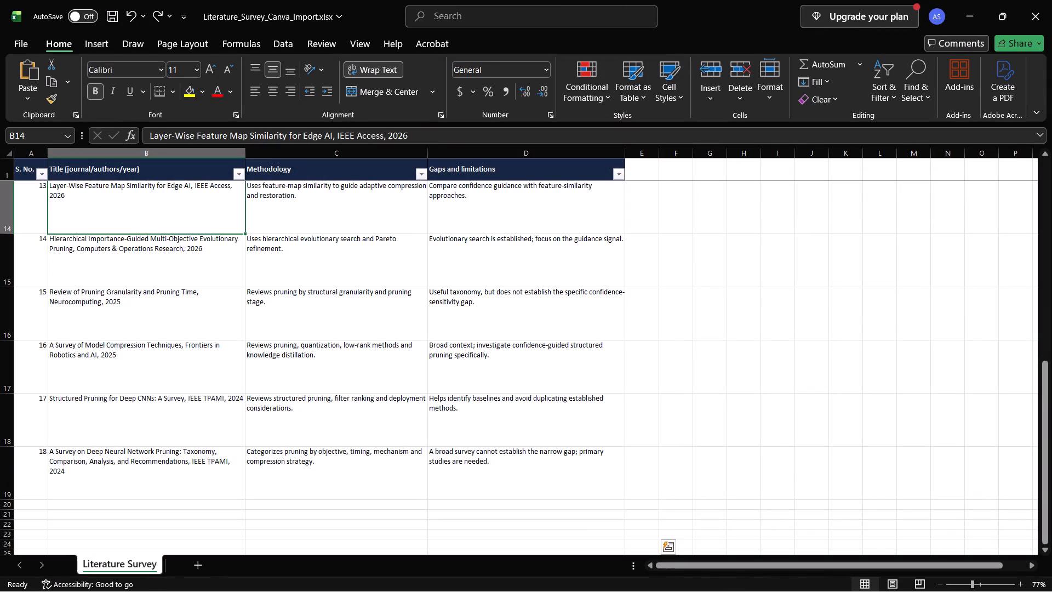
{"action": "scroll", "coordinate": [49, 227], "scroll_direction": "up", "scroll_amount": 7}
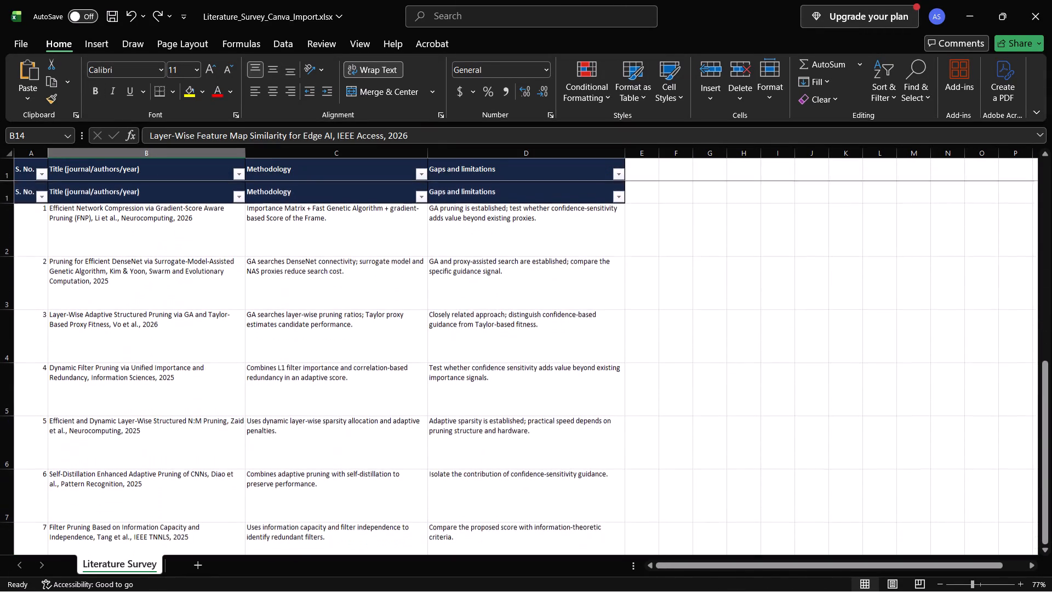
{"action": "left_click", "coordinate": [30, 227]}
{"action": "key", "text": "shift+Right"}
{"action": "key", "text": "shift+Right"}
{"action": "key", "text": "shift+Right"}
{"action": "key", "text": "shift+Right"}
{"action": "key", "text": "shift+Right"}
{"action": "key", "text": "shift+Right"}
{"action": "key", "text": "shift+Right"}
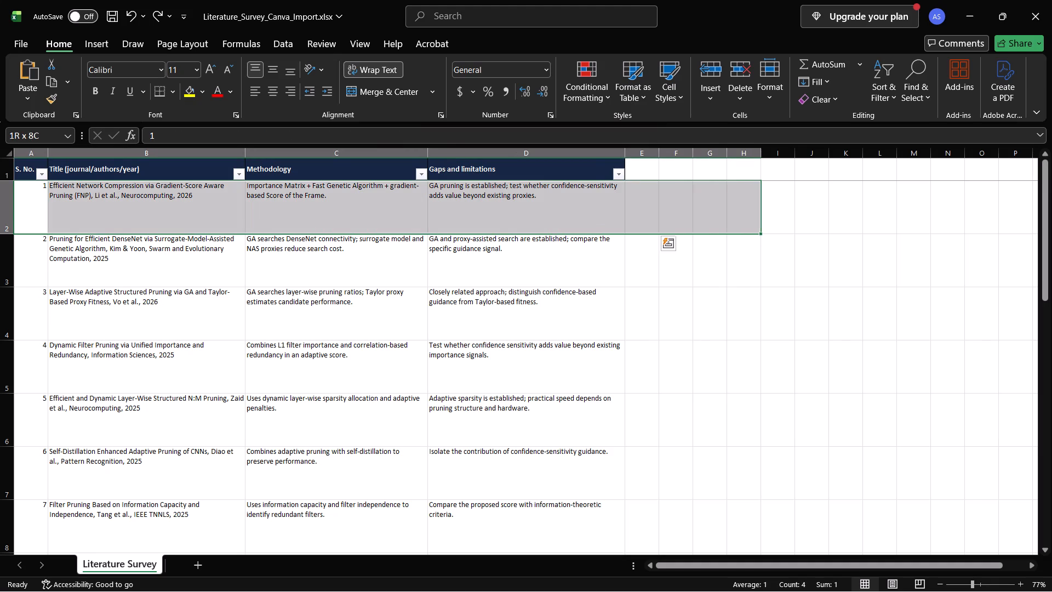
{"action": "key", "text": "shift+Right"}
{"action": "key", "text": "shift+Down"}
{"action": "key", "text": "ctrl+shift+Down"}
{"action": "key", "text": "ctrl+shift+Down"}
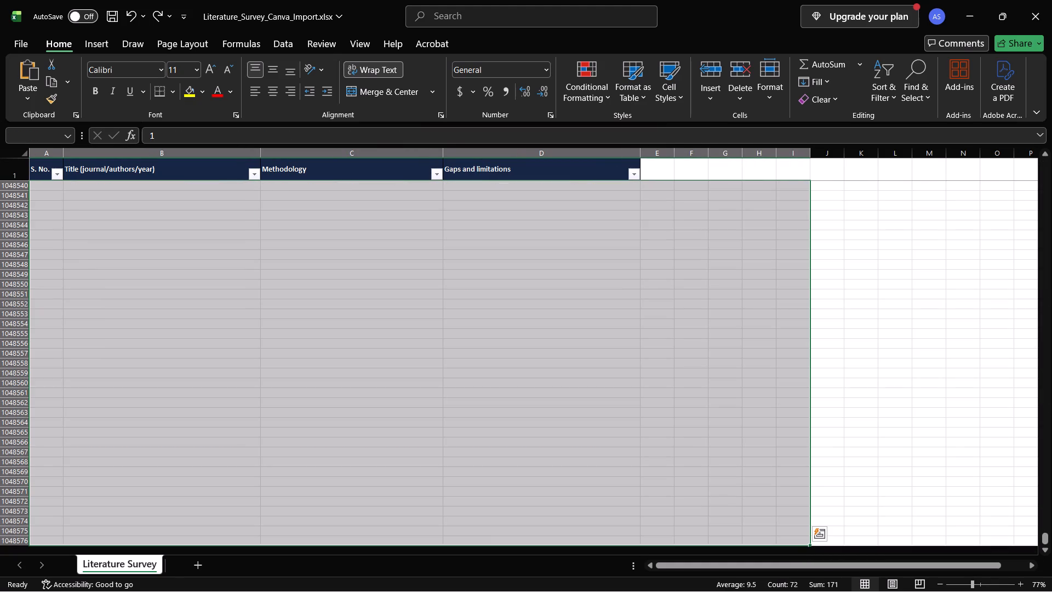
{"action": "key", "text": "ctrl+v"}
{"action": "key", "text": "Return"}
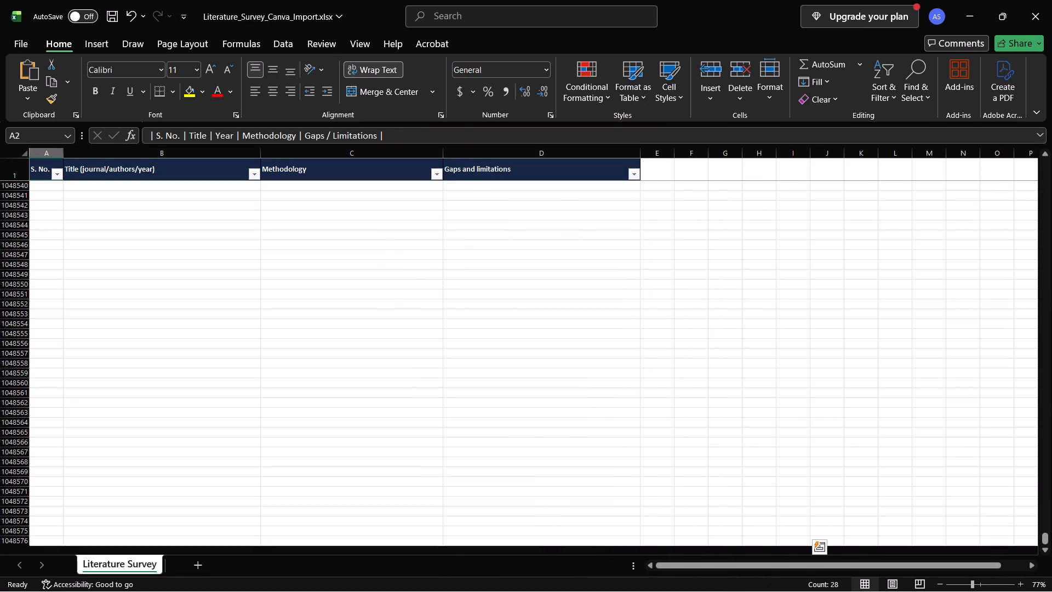
Clear all survey entries below the header row in columns A to D, down to row 29.
{"action": "key", "text": "ctrl+shift+Up"}
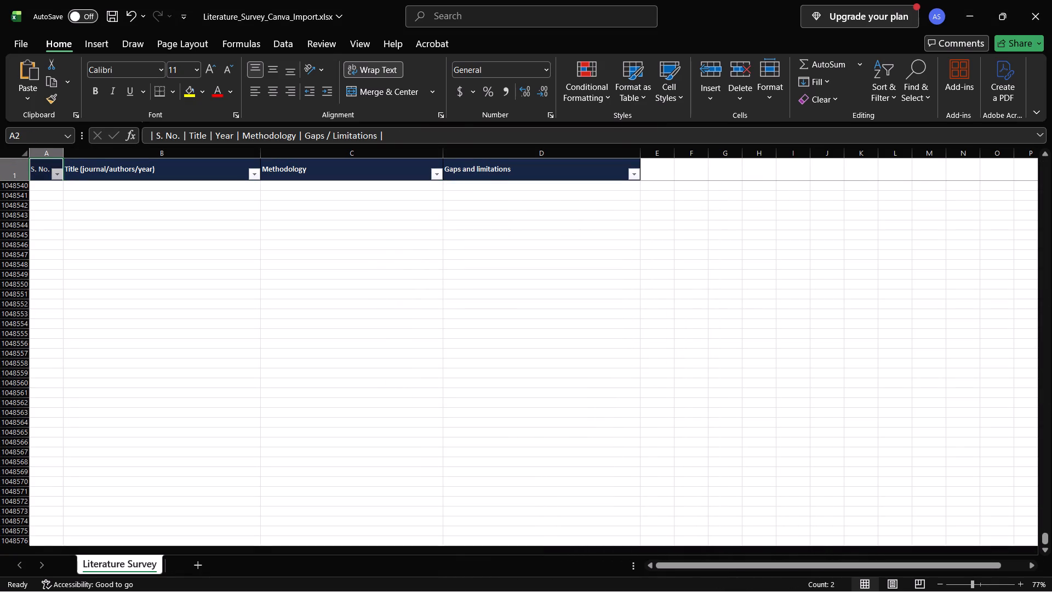
{"action": "key", "text": "ctrl+shift+Up"}
{"action": "key", "text": "ctrl+shift+Up"}
{"action": "key", "text": "Up"}
{"action": "key", "text": "shift+Up"}
{"action": "key", "text": "shift+Up"}
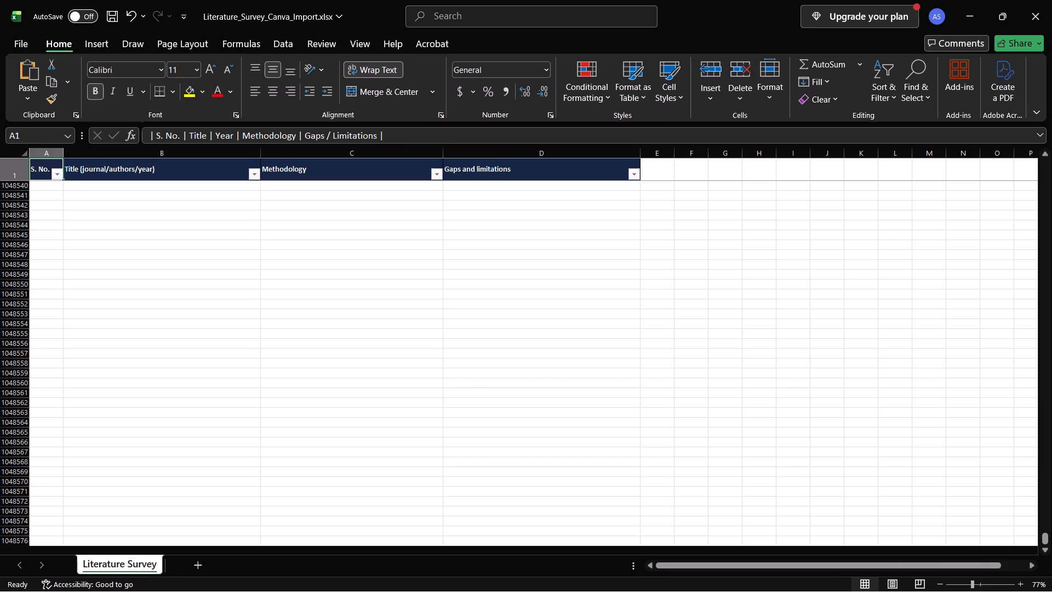
{"action": "key", "text": "shift+Up"}
{"action": "left_click", "coordinate": [219, 241]}
{"action": "key", "text": "Up"}
{"action": "key", "text": "Up"}
{"action": "key", "text": "shift+Up"}
{"action": "key", "text": "shift+Up"}
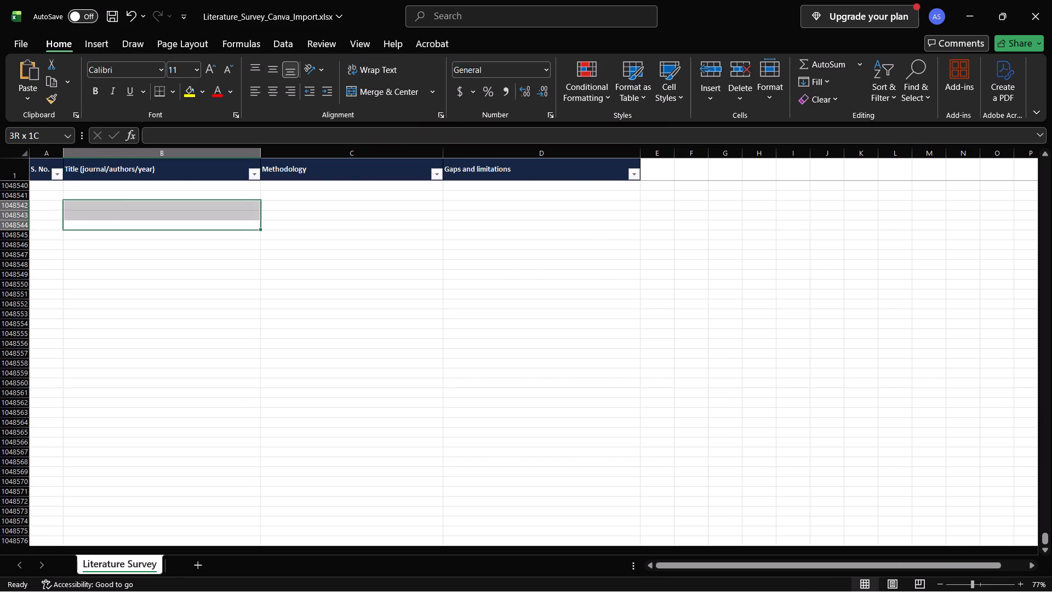
{"action": "key", "text": "ctrl+Up"}
{"action": "scroll", "coordinate": [319, 340], "scroll_direction": "up", "scroll_amount": 5}
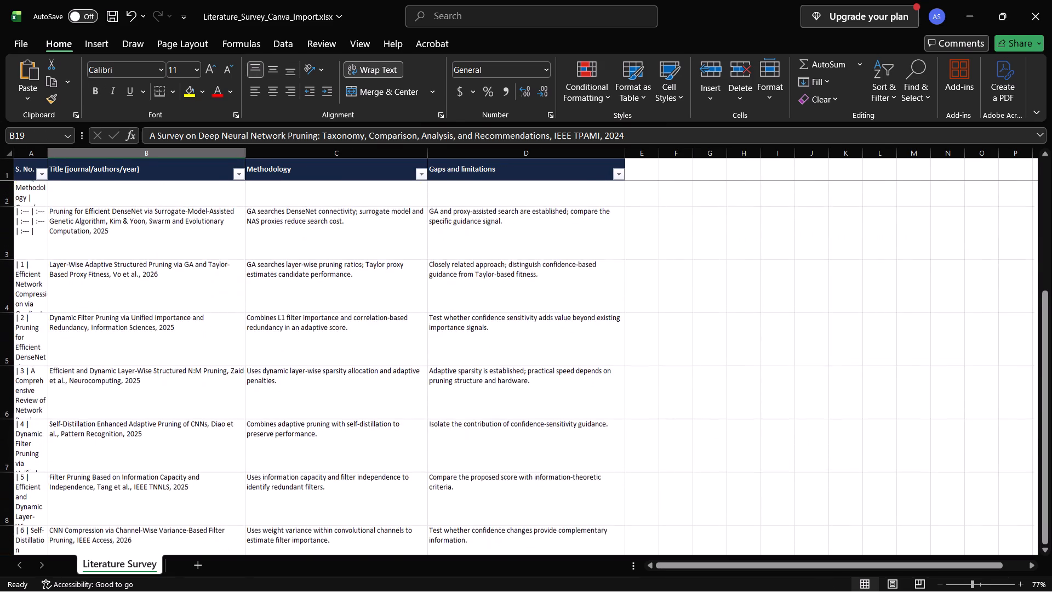
{"action": "scroll", "coordinate": [319, 340], "scroll_direction": "up", "scroll_amount": 4}
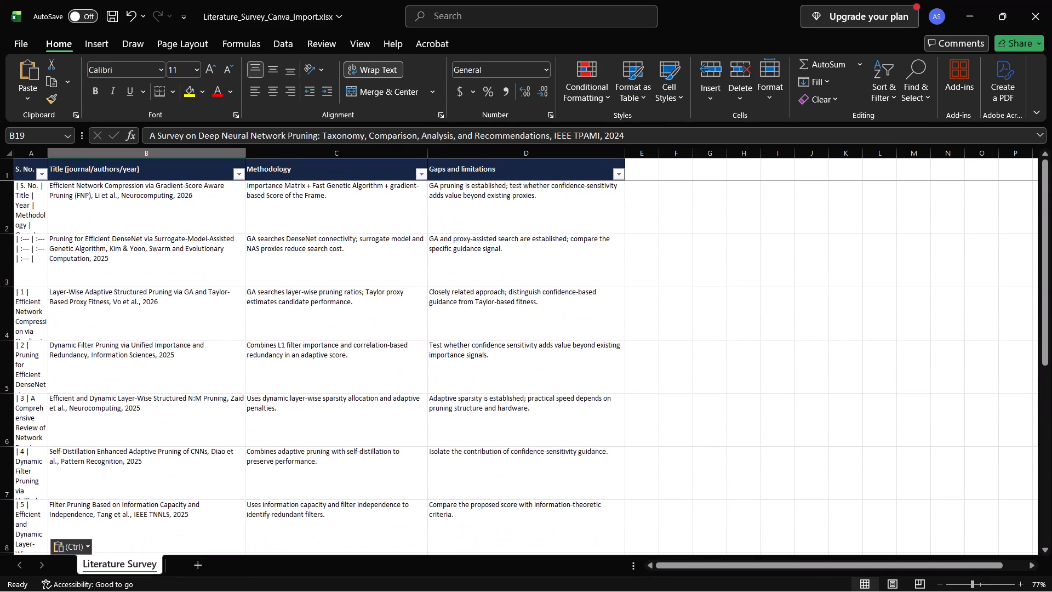
{"action": "left_click", "coordinate": [47, 220]}
{"action": "key", "text": "shift+Right"}
{"action": "key", "text": "shift+Right"}
{"action": "key", "text": "shift+Right"}
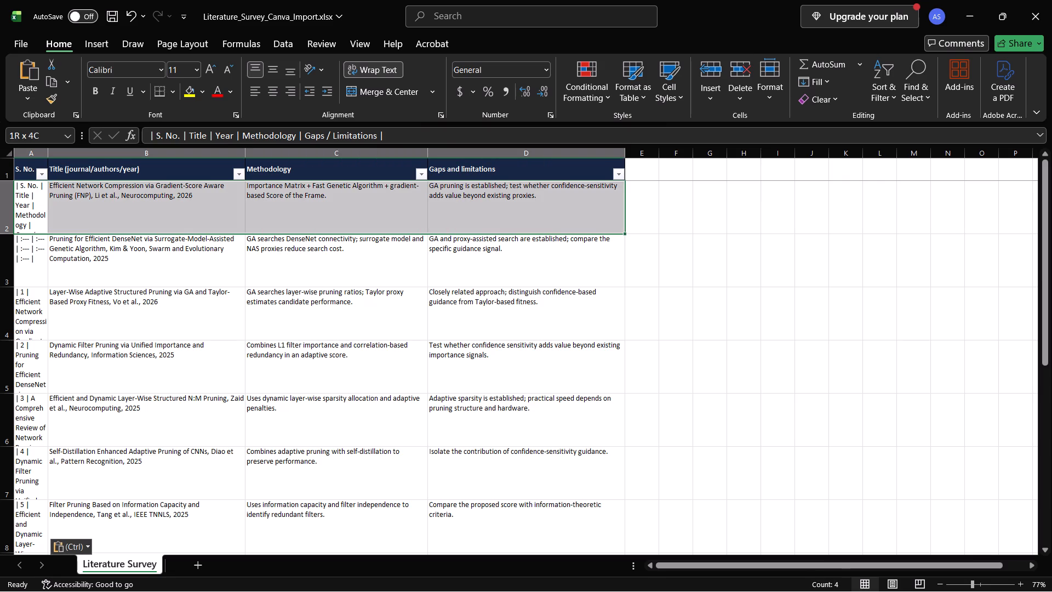
{"action": "key", "text": "shift+Down"}
{"action": "key", "text": "shift+Down"}
{"action": "key", "text": "shift+Down"}
{"action": "key", "text": "ctrl+shift+Down"}
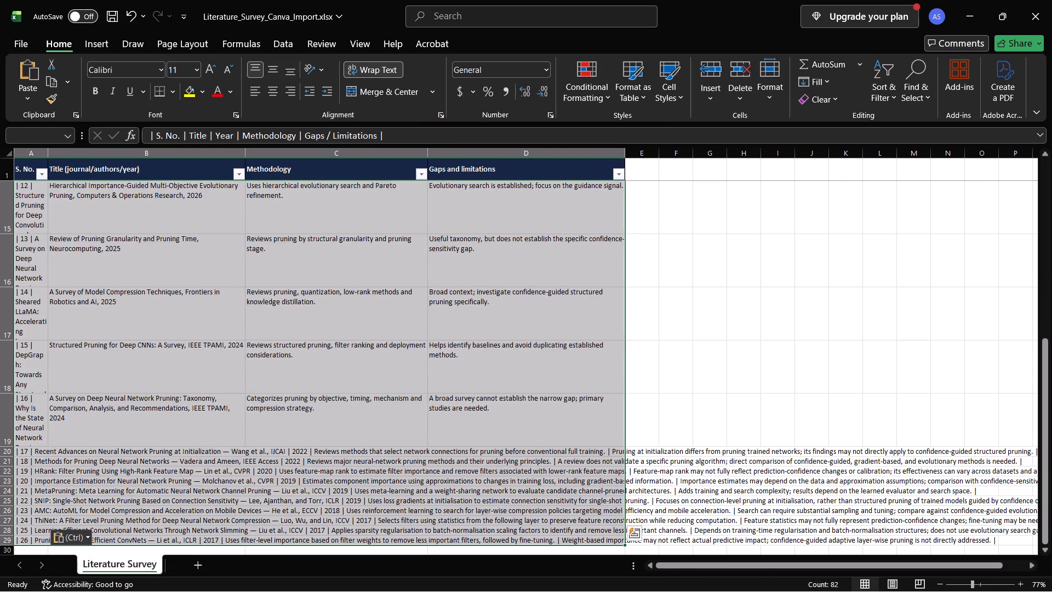
{"action": "key", "text": "Delete"}
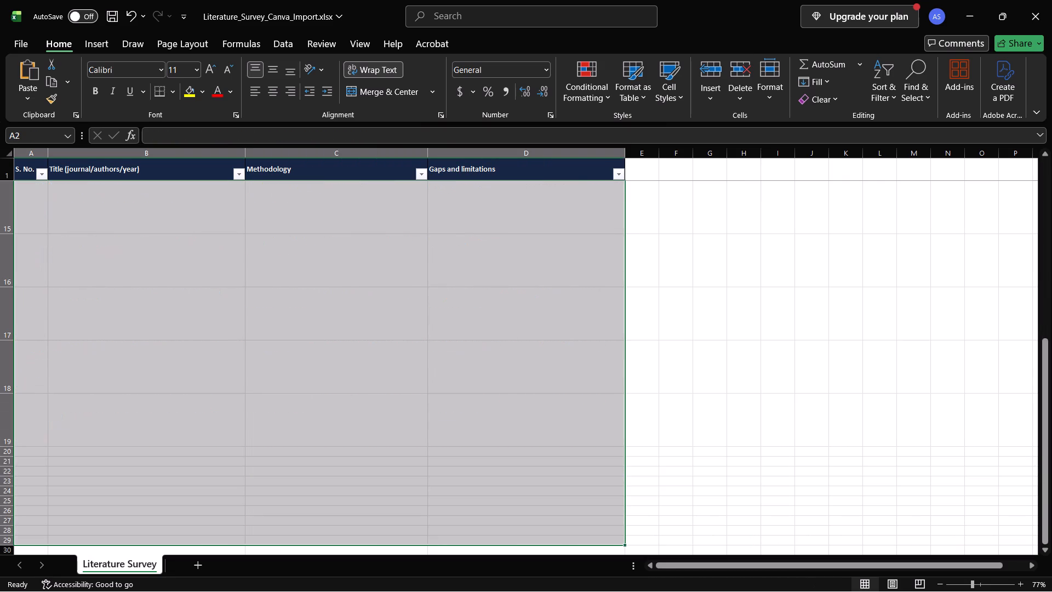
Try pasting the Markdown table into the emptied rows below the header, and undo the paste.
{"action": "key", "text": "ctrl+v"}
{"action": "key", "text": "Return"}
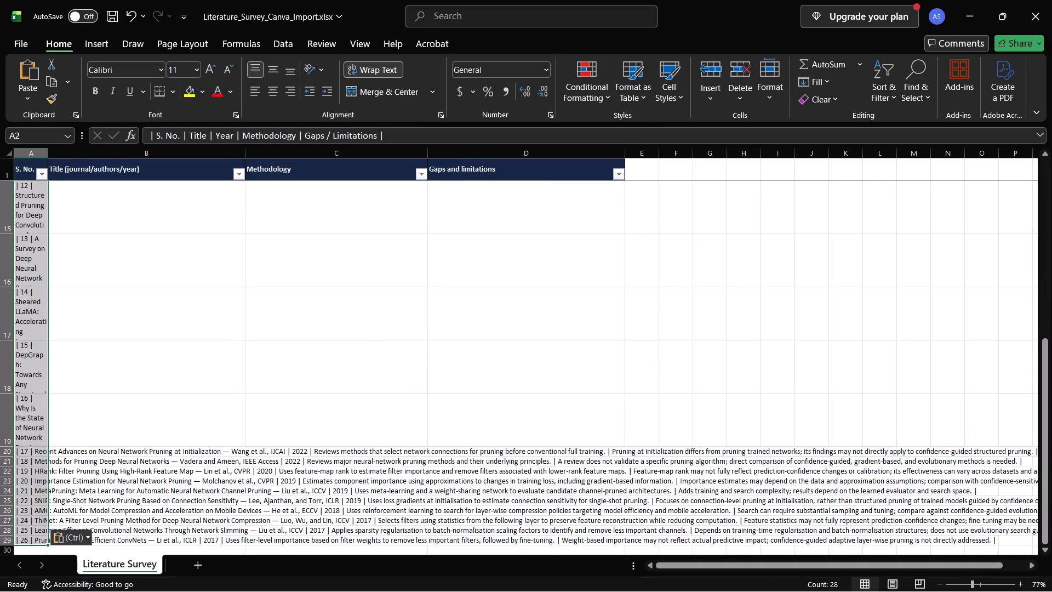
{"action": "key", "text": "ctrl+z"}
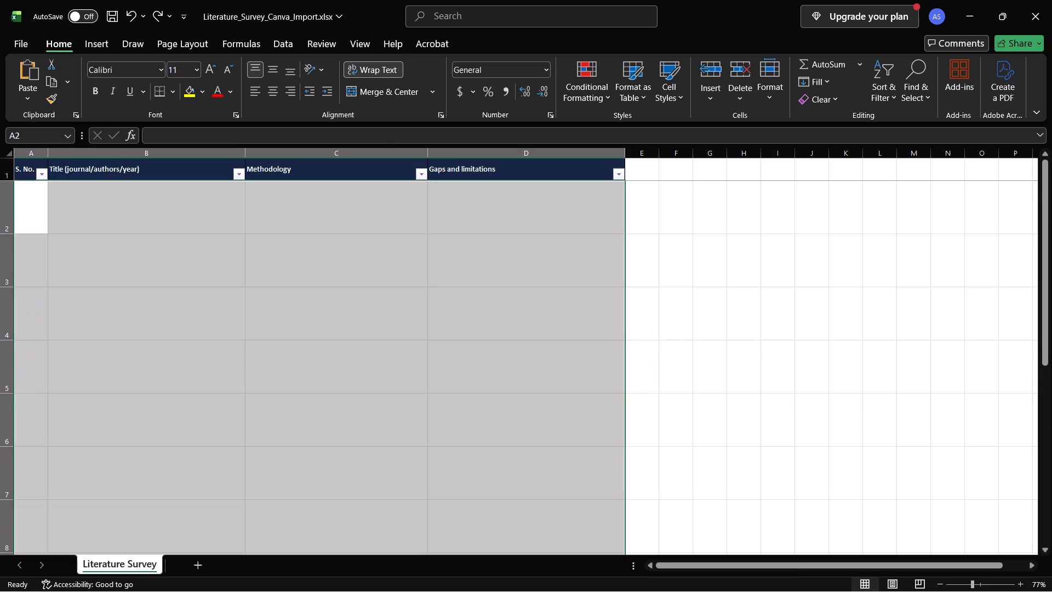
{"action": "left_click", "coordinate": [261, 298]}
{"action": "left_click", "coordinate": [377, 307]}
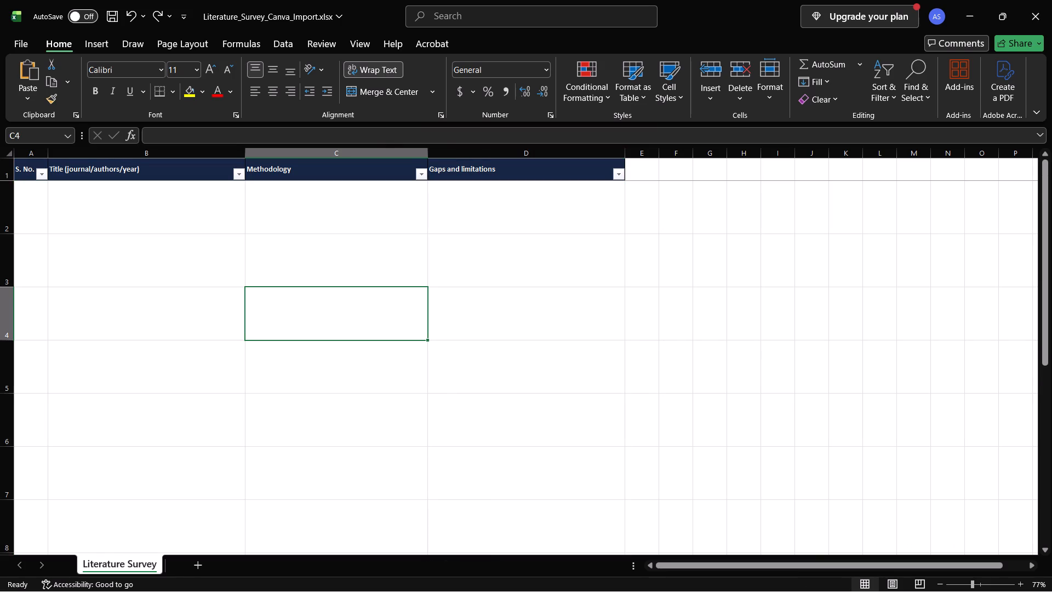
Clear the four header labels from S. No. to Gaps and limitations in row 1.
{"action": "left_click", "coordinate": [524, 172]}
{"action": "key", "text": "shift+Left"}
{"action": "key", "text": "shift+Left"}
{"action": "key", "text": "shift+Left"}
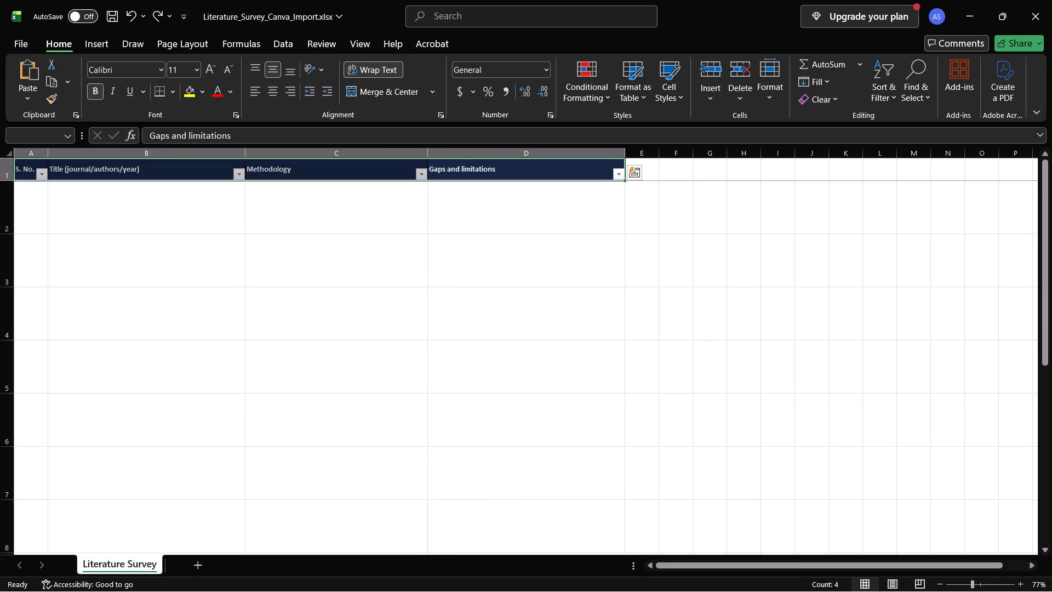
{"action": "key", "text": "Delete"}
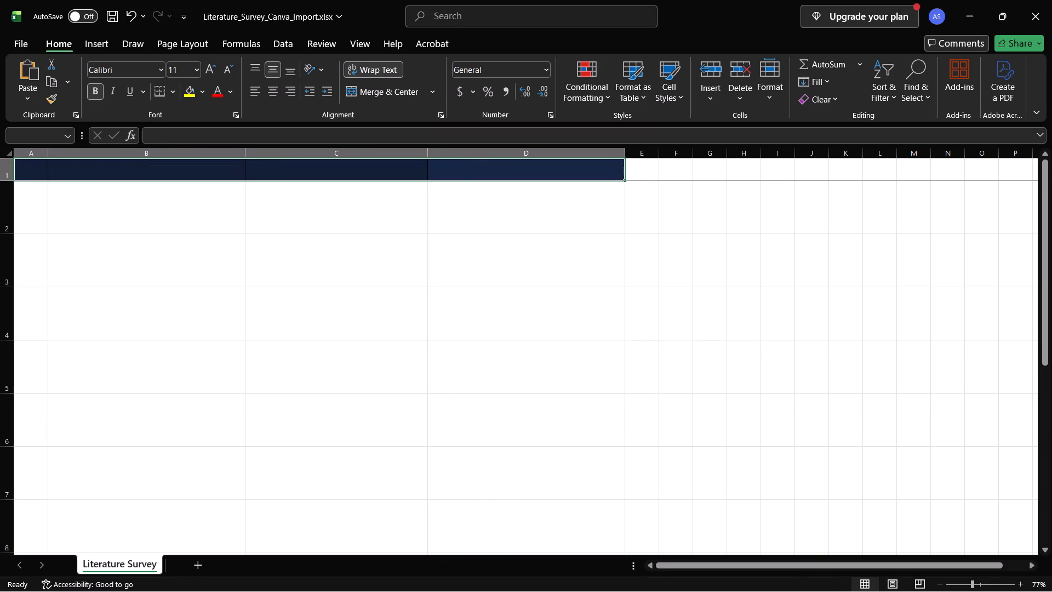
Paste the copied Markdown table over the entire emptied Literature Survey sheet.
{"action": "key", "text": "ctrl+a"}
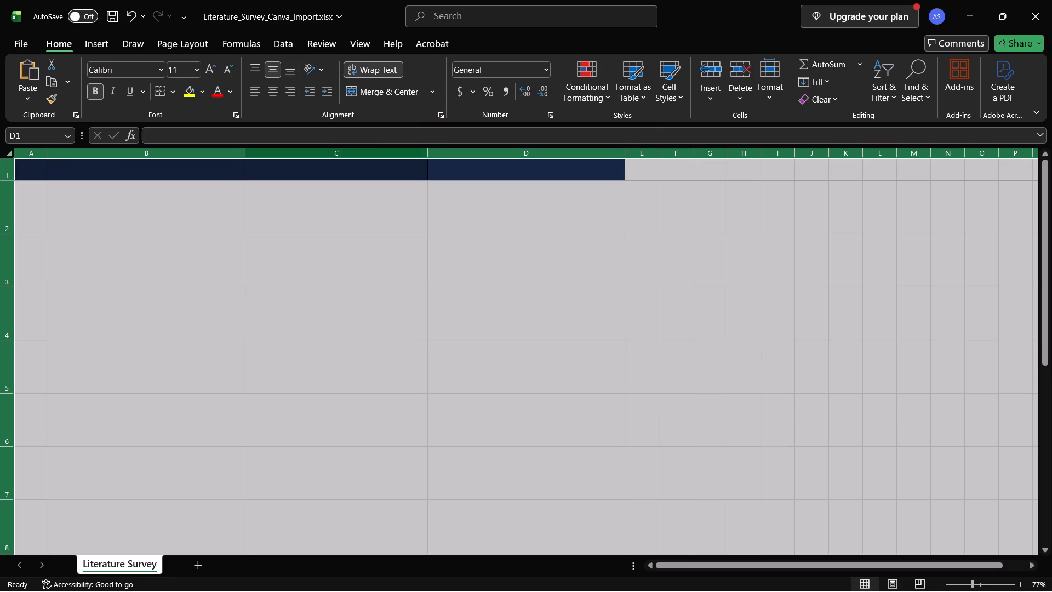
{"action": "key", "text": "ctrl+v"}
{"action": "key", "text": "Return"}
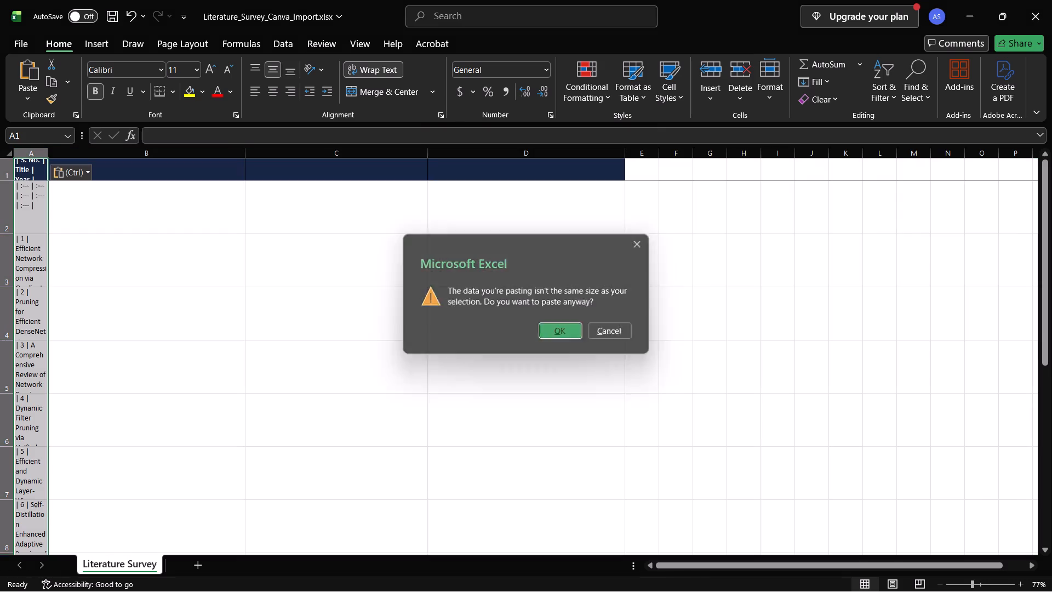
{"action": "left_click", "coordinate": [300, 278]}
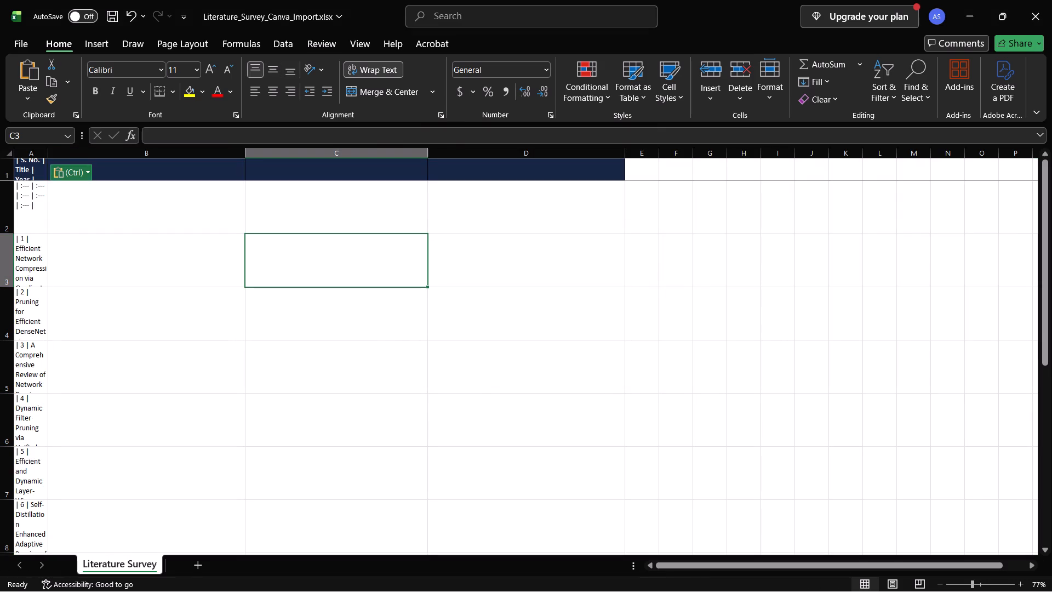
Auto-fit the width of column A to the pasted table text.
{"action": "left_click", "coordinate": [47, 169]}
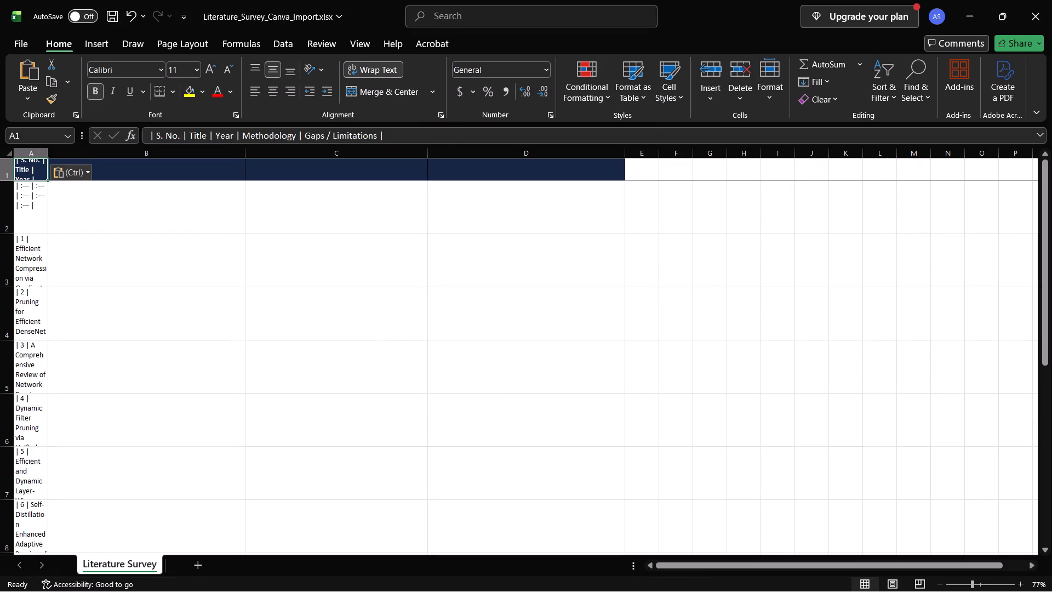
{"action": "double_click", "coordinate": [47, 155]}
{"action": "scroll", "coordinate": [340, 374], "scroll_direction": "down", "scroll_amount": 3}
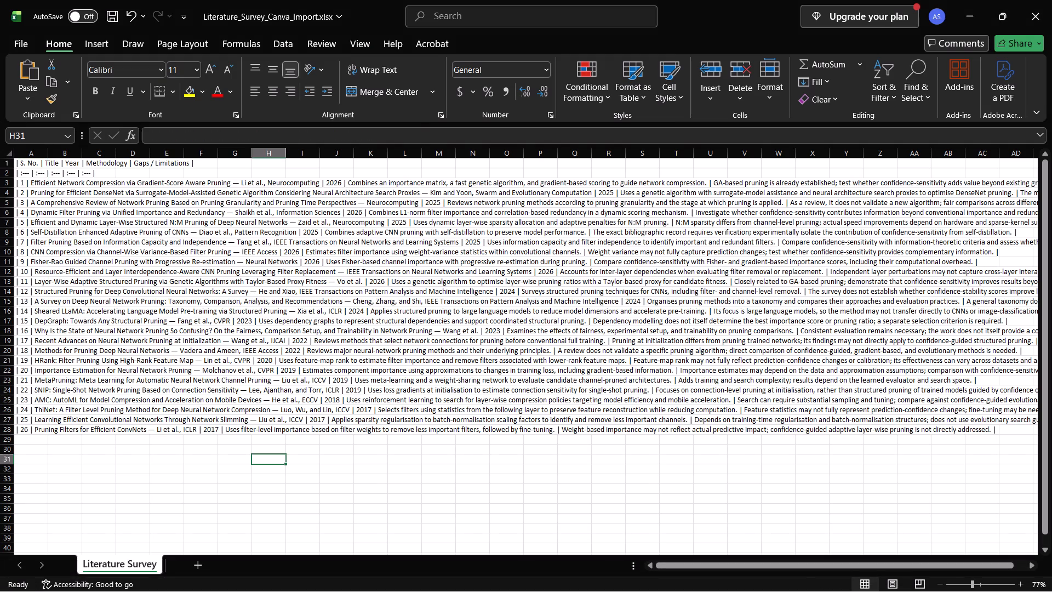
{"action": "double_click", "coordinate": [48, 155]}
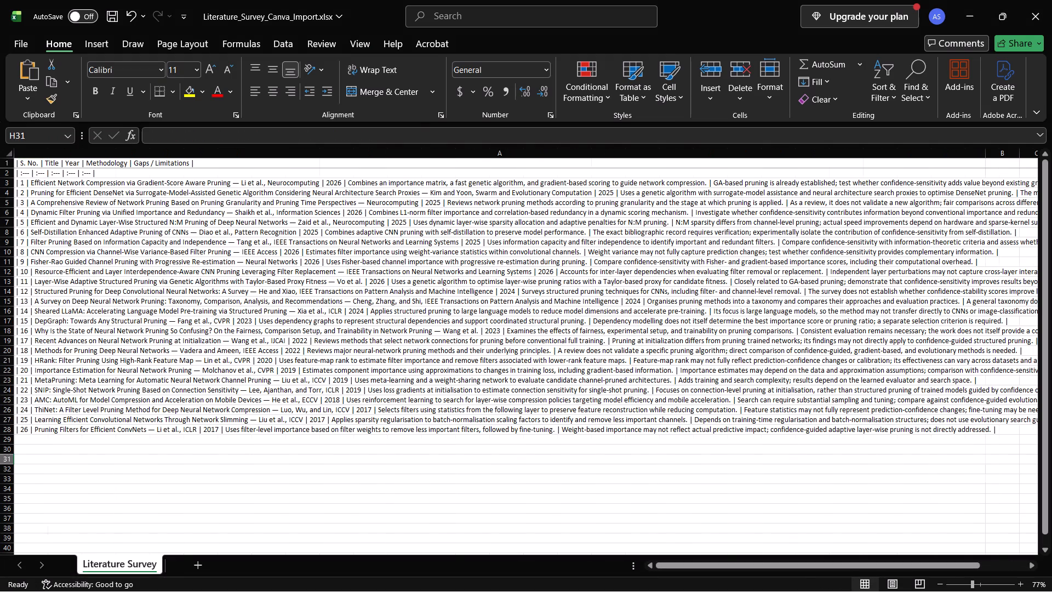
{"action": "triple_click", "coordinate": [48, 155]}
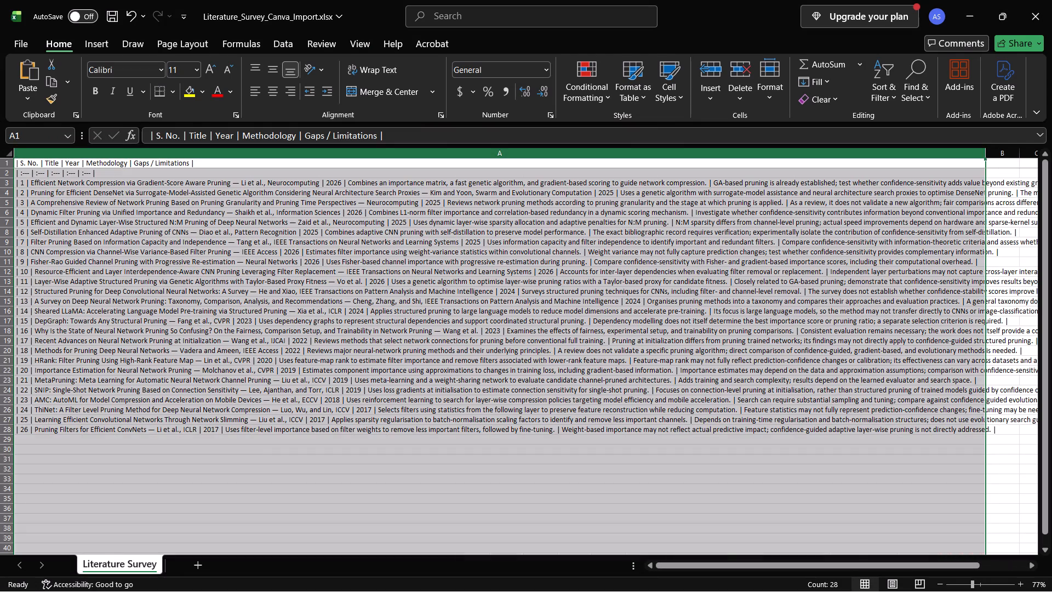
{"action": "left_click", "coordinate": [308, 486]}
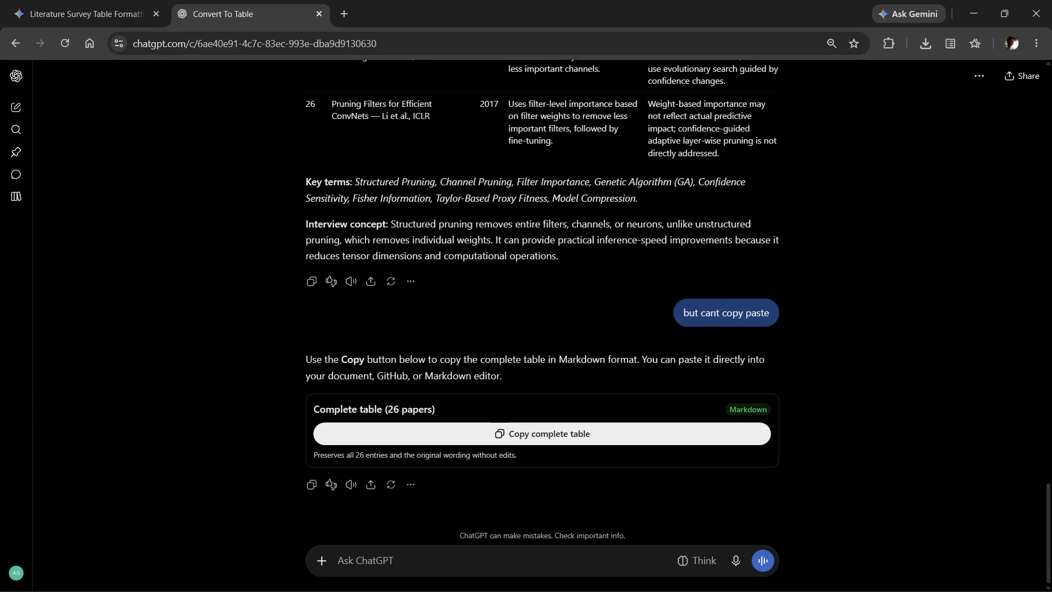
In the ChatGPT conversation in Chrome, send the message "still cant do copy paste in excel sheet it comes in one col".
{"action": "left_click", "coordinate": [432, 557]}
{"action": "key", "text": "s"}
{"action": "type", "text": "till cant do"}
{"action": "key", "text": "space"}
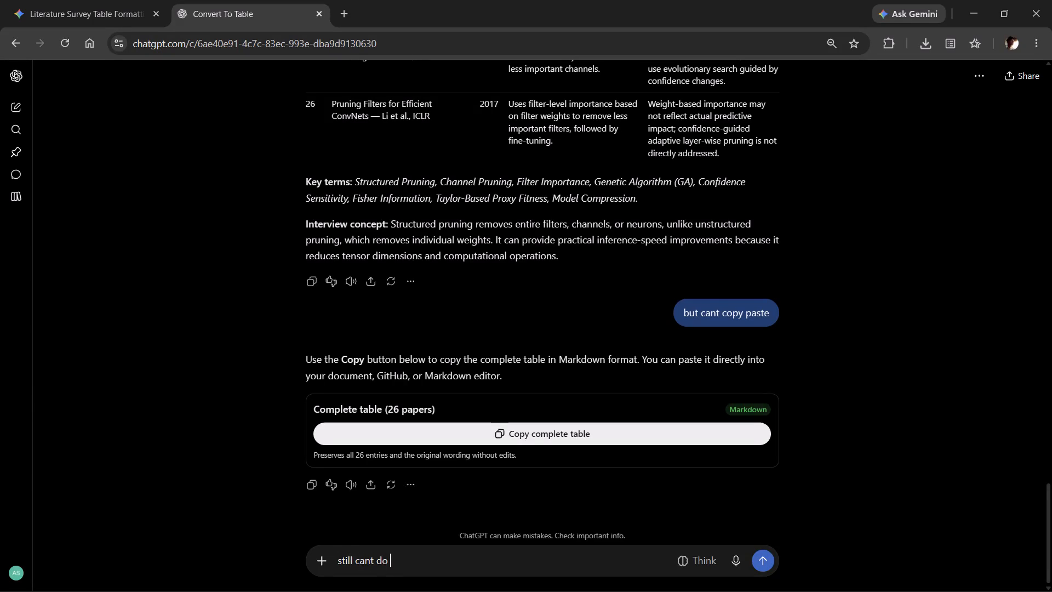
{"action": "type", "text": "copy paste in x"}
{"action": "key", "text": "BackSpace"}
{"action": "type", "text": "excel sheet it comes in one col"}
{"action": "key", "text": "space"}
{"action": "key", "text": "Return"}
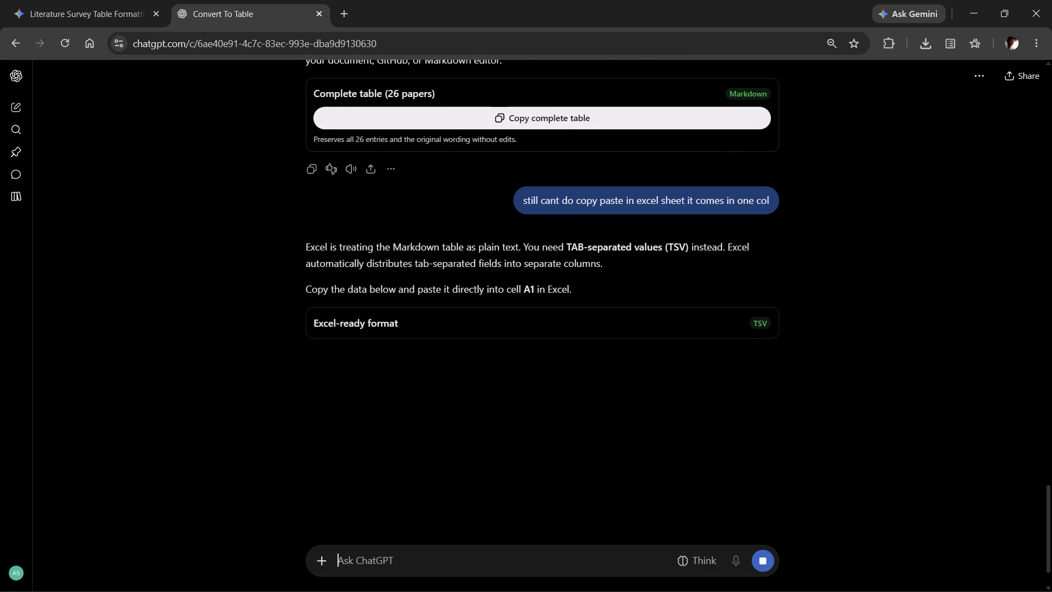
Copy the Excel-ready TSV table from ChatGPT's new reply.
{"action": "left_click", "coordinate": [587, 345]}
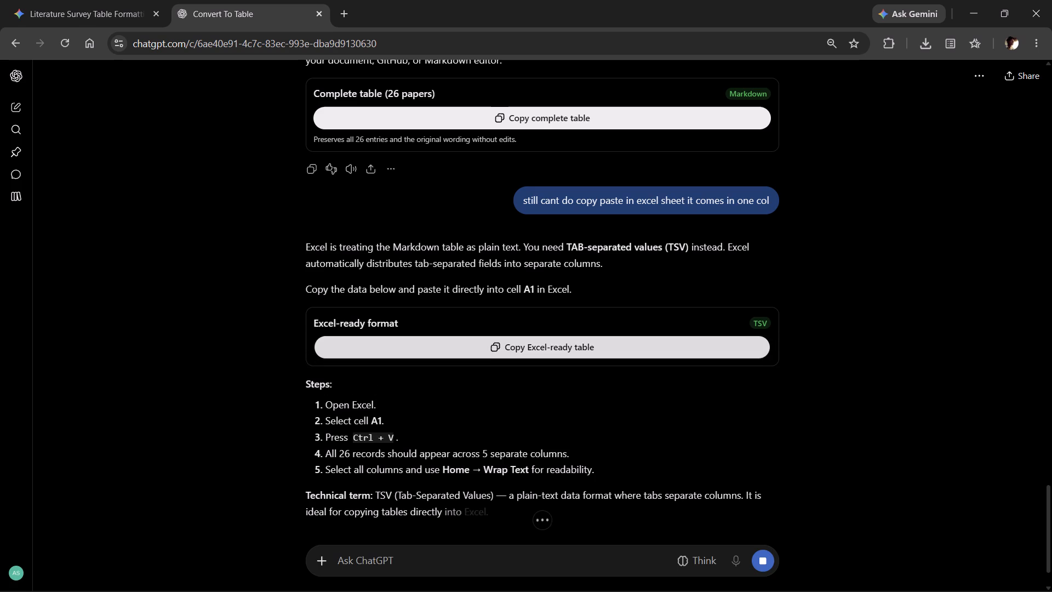
{"action": "triple_click", "coordinate": [496, 347]}
{"action": "left_click", "coordinate": [496, 347]}
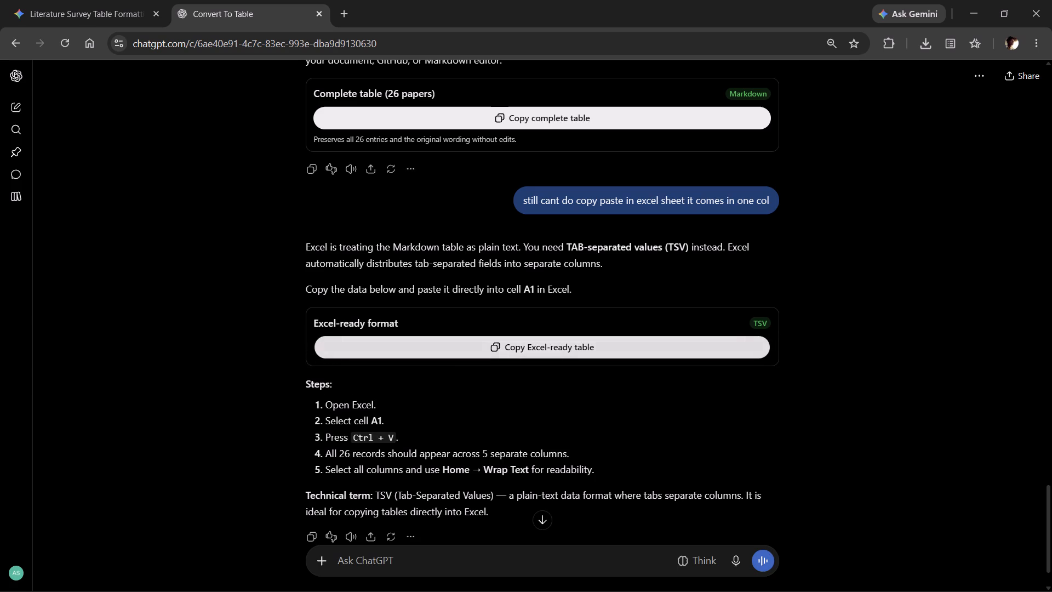
Switch to Excel, clear the whole Literature Survey sheet and shrink column A back to a narrow width.
{"action": "key", "text": "ctrl+a"}
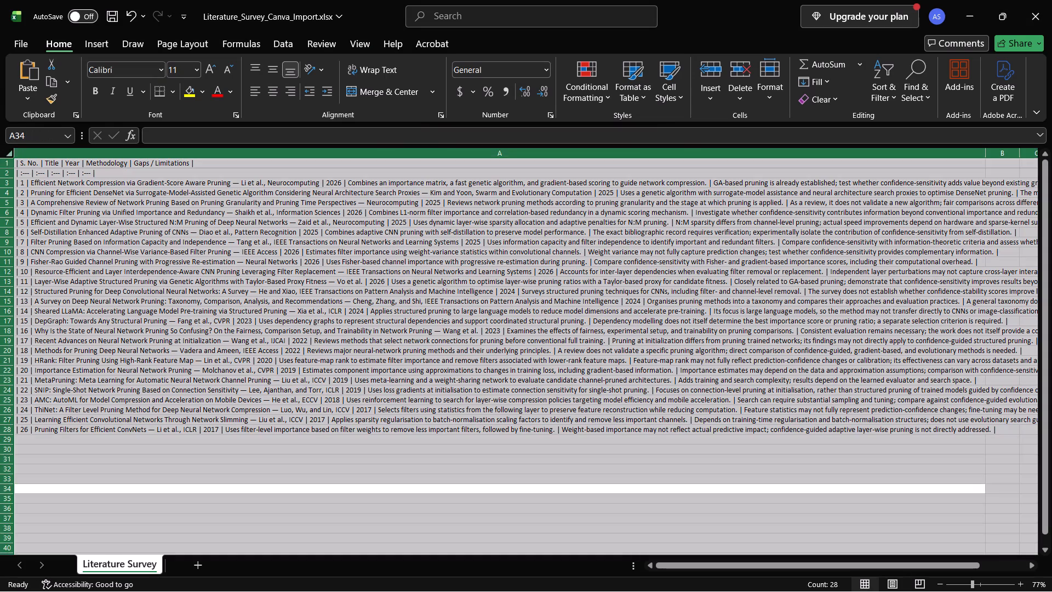
{"action": "key", "text": "Delete"}
{"action": "left_click", "coordinate": [278, 258]}
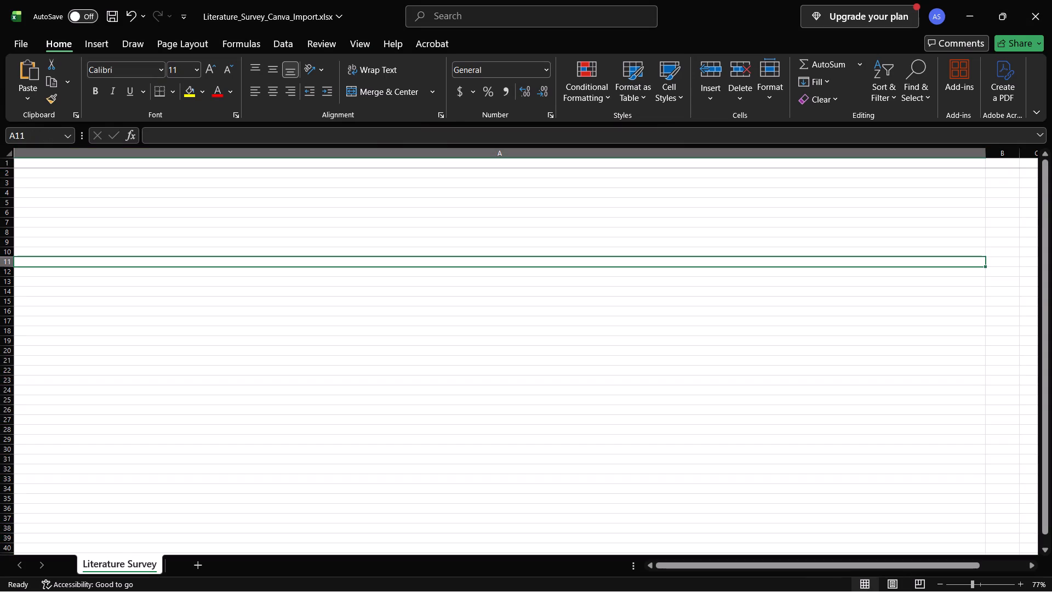
{"action": "double_click", "coordinate": [988, 157]}
{"action": "left_click_drag", "start_coordinate": [988, 157], "coordinate": [87, 205]}
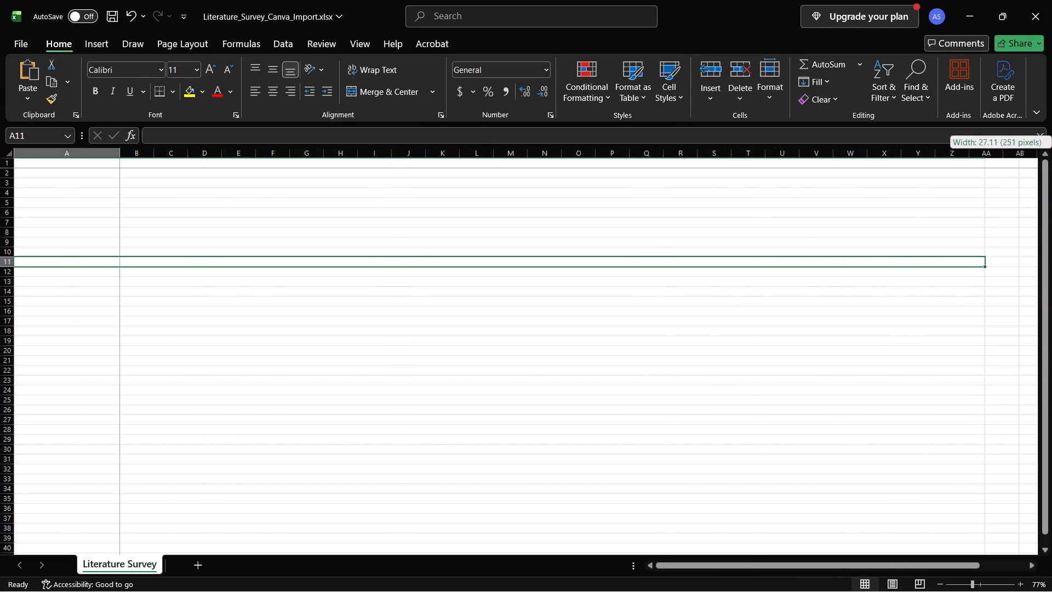
{"action": "left_click_drag", "start_coordinate": [87, 205], "coordinate": [45, 183]}
Paste the copied Excel-ready table at cell A1 of the emptied sheet.
{"action": "left_click", "coordinate": [25, 167]}
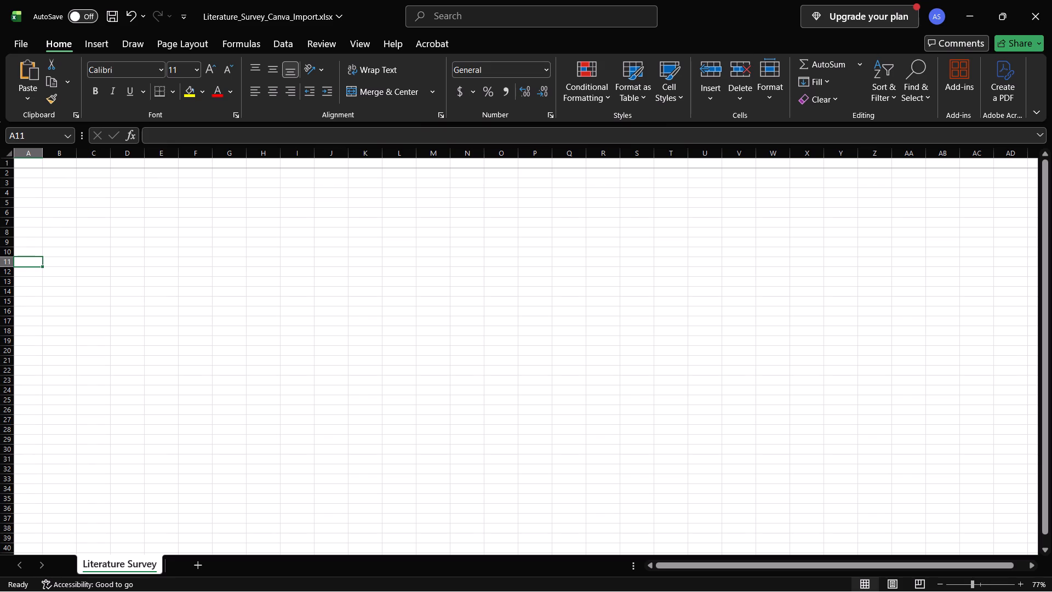
{"action": "key", "text": "ctrl+v"}
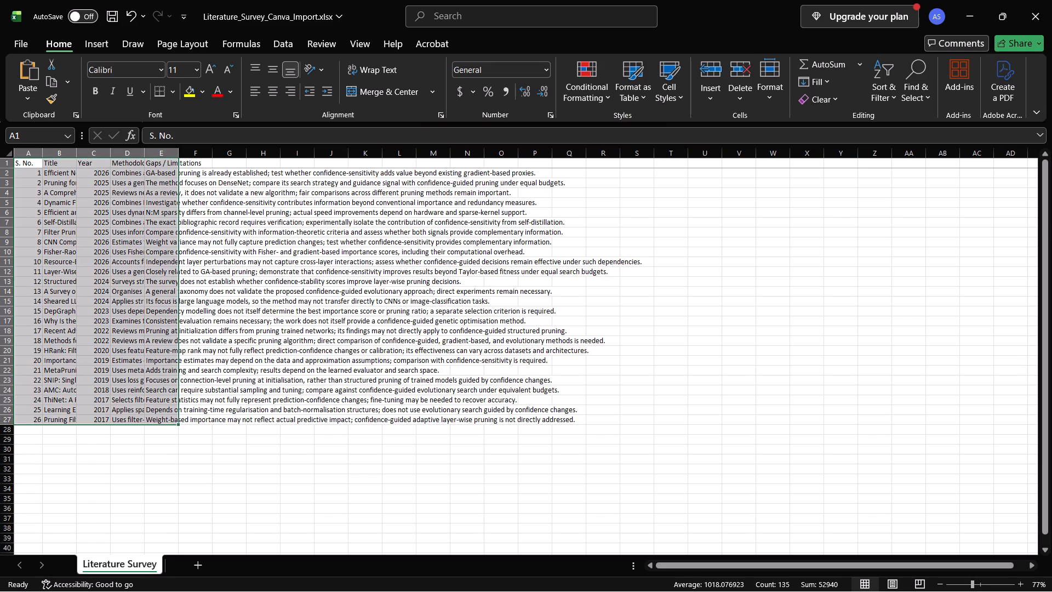
{"action": "left_click", "coordinate": [410, 430]}
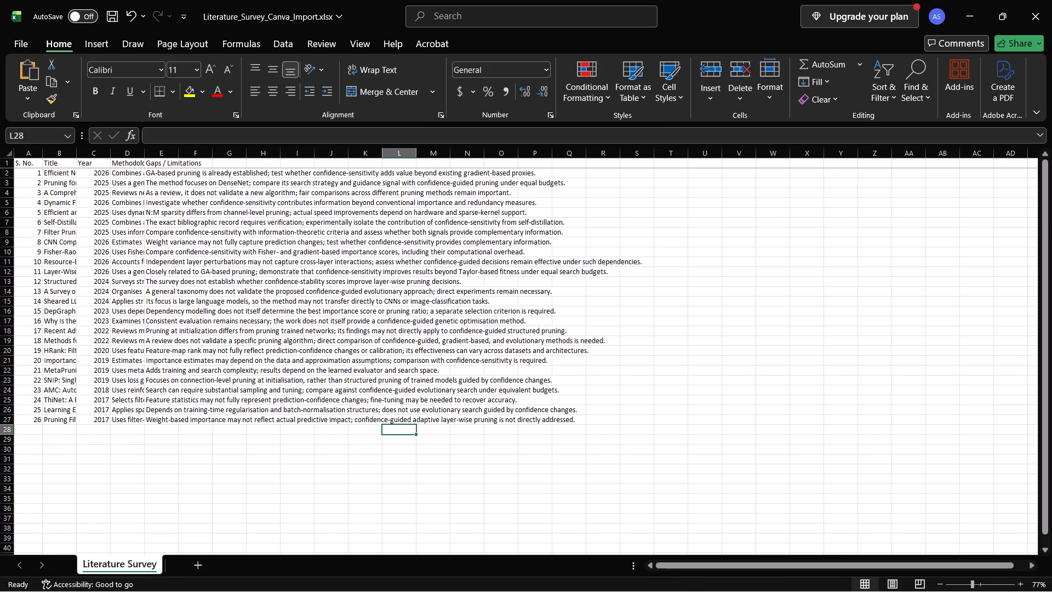
Custom-sort the Title to Gaps / Limitations data (B2:E27) by Year from largest to smallest, leaving the S. No. column out.
{"action": "left_click", "coordinate": [239, 425]}
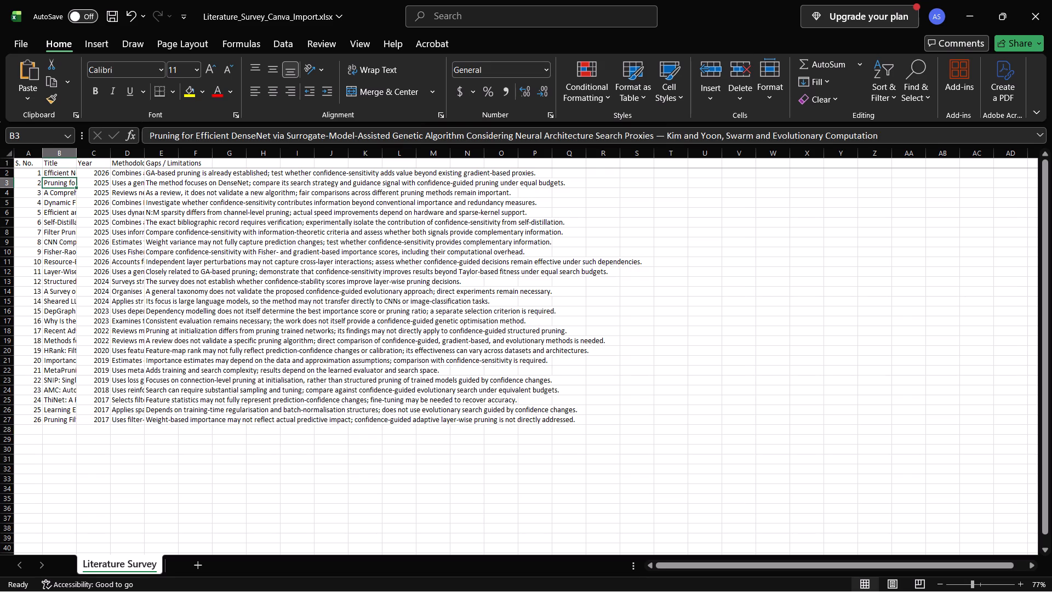
{"action": "key", "text": "Up"}
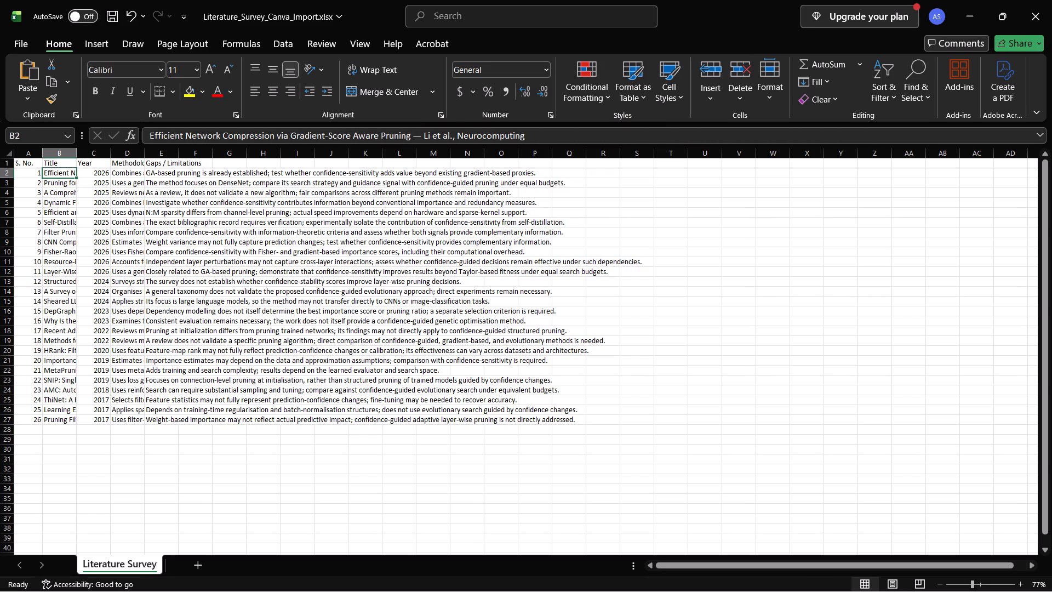
{"action": "key", "text": "shift+Down"}
{"action": "key", "text": "shift+Down"}
{"action": "key", "text": "shift+Down"}
{"action": "key", "text": "shift+Right"}
{"action": "key", "text": "ctrl+shift+Down"}
{"action": "key", "text": "ctrl+shift+Right"}
{"action": "key", "text": "ctrl+shift+Right"}
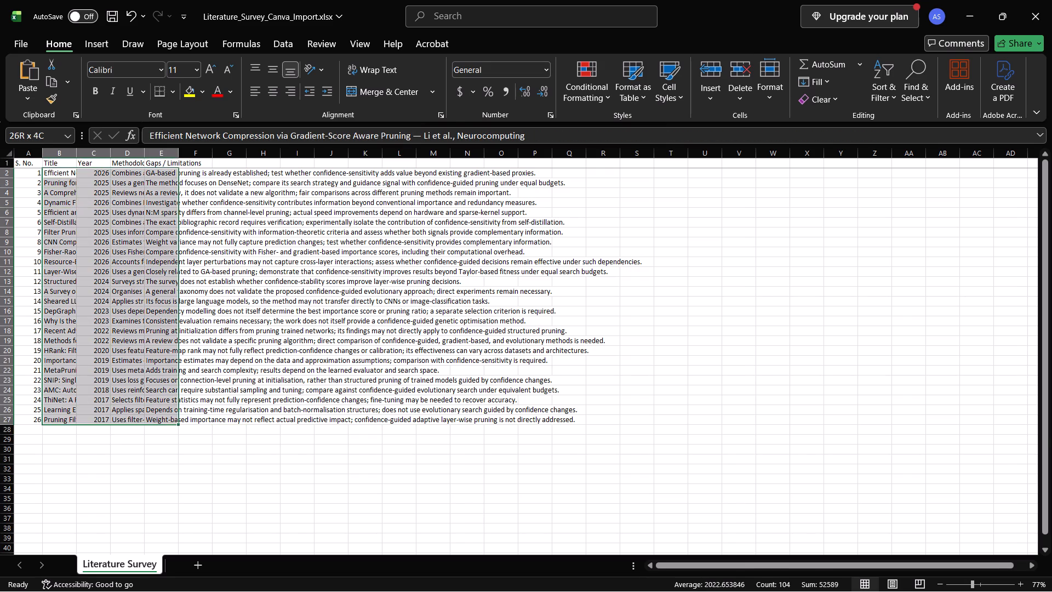
{"action": "key", "text": "ctrl+shift+Left"}
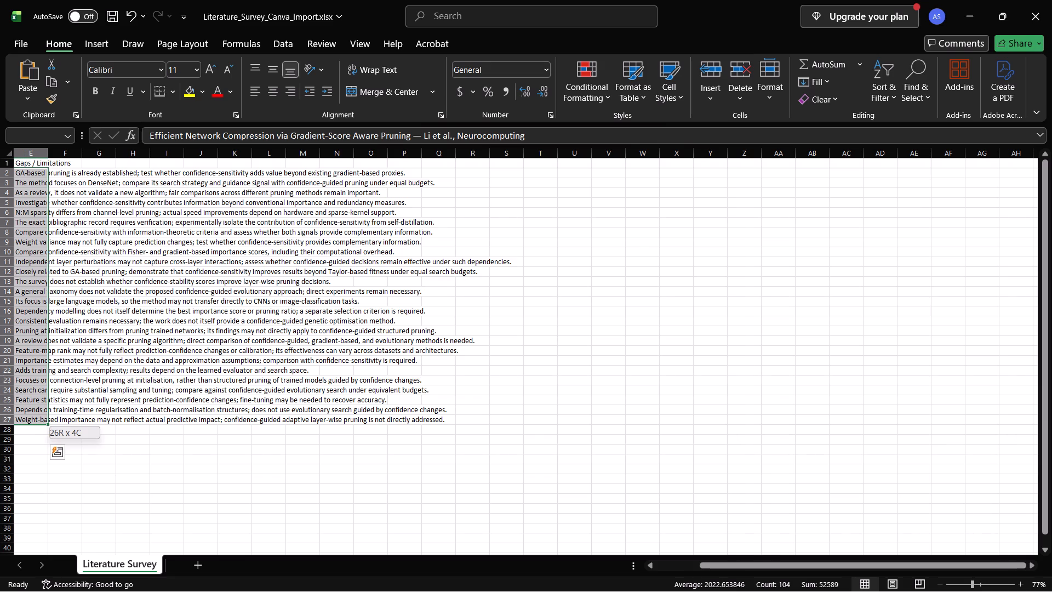
{"action": "scroll", "coordinate": [91, 244], "scroll_direction": "right", "scroll_amount": 7}
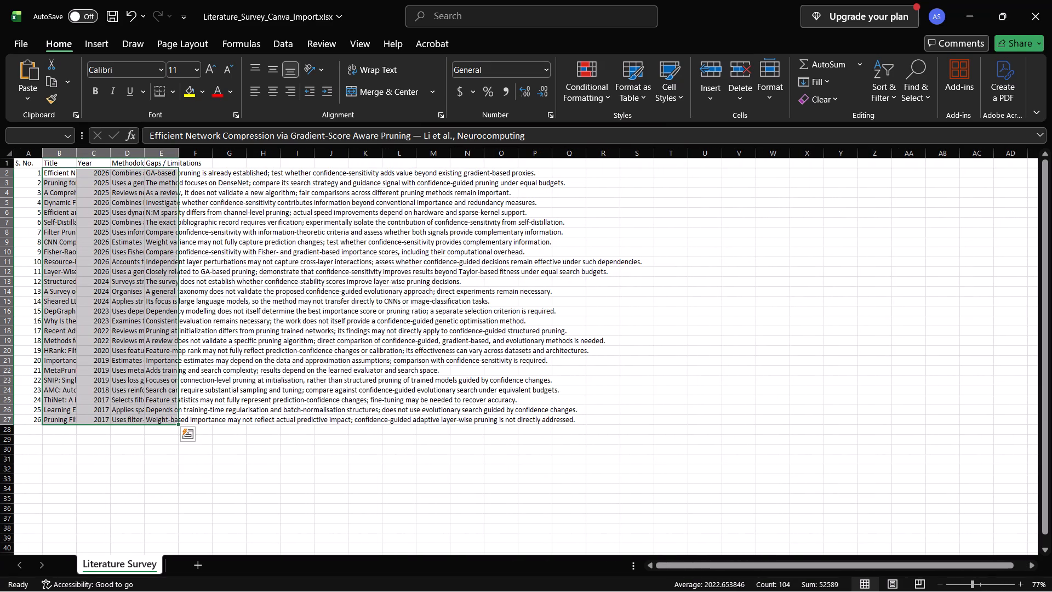
{"action": "right_click", "coordinate": [87, 192]}
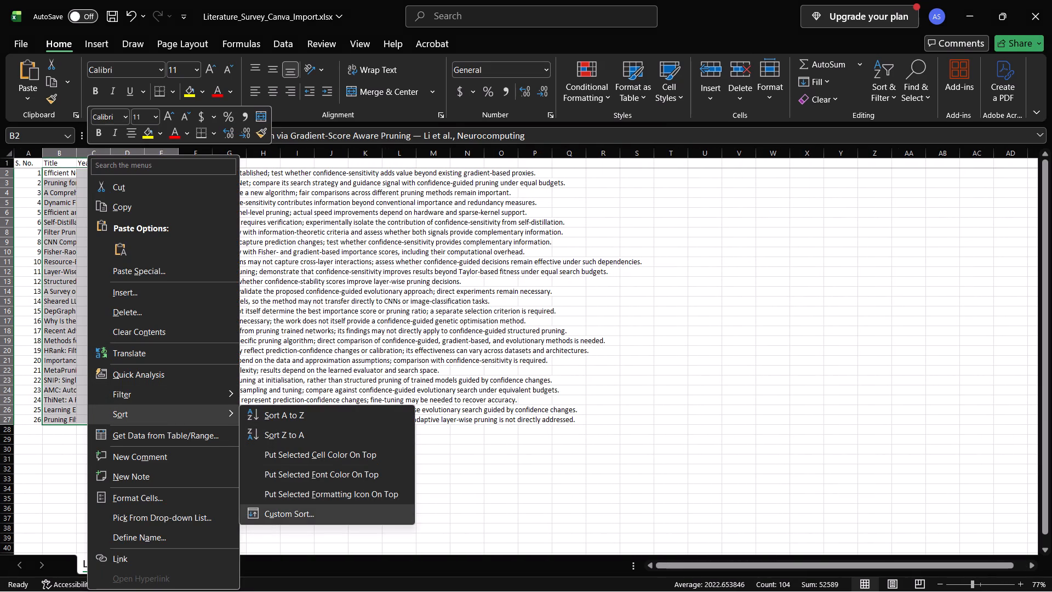
{"action": "left_click", "coordinate": [289, 511]}
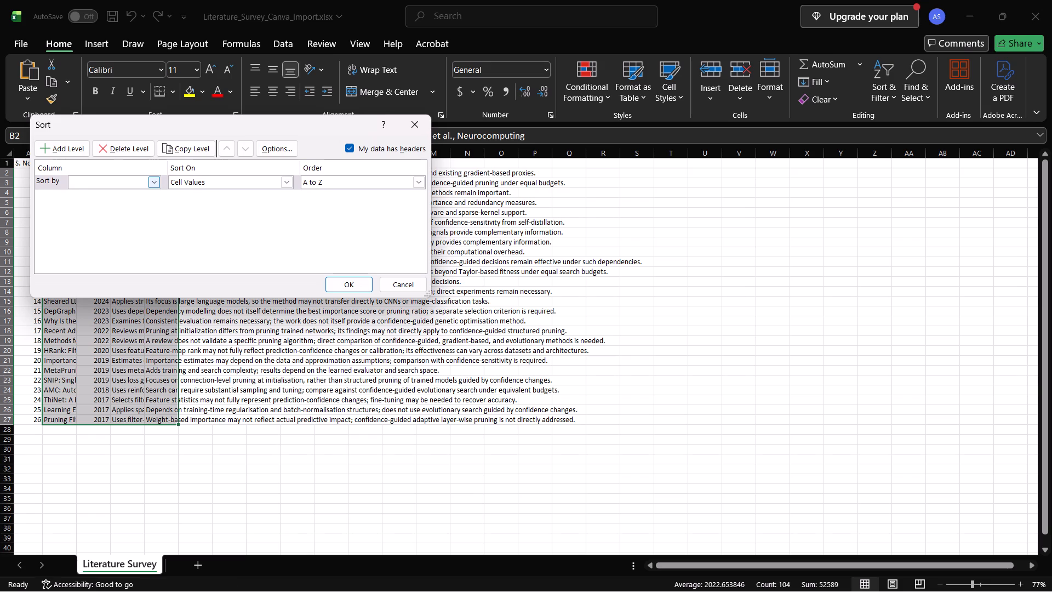
{"action": "left_click", "coordinate": [157, 182]}
{"action": "left_click", "coordinate": [132, 206]}
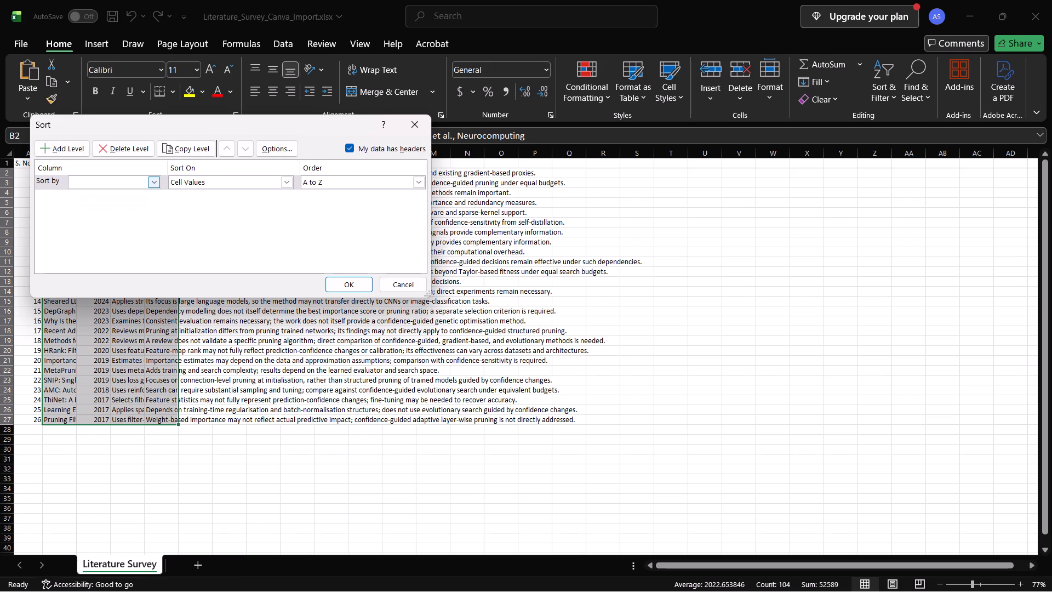
{"action": "left_click", "coordinate": [355, 178]}
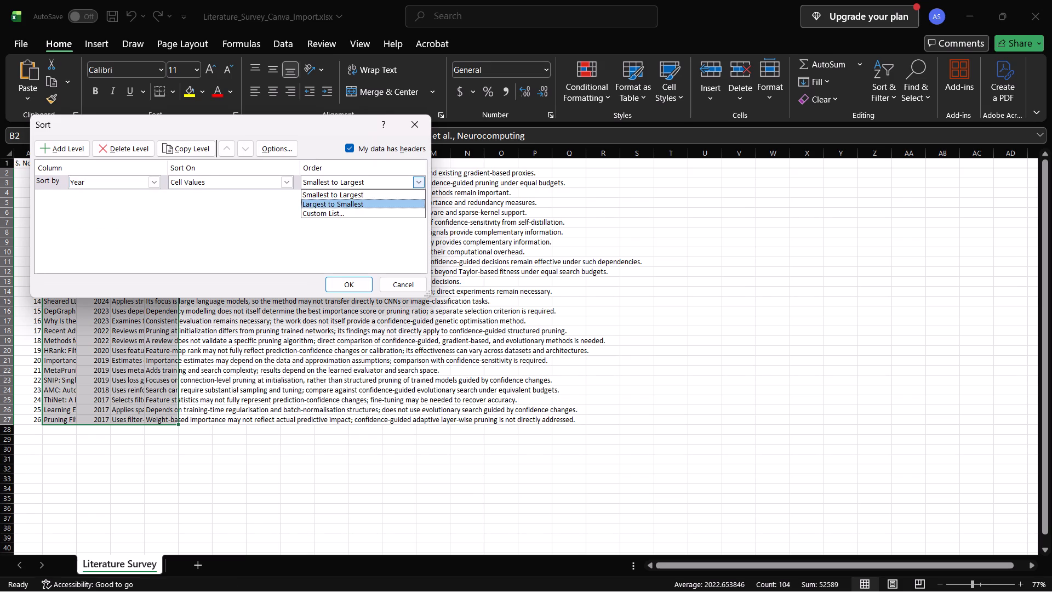
{"action": "left_click", "coordinate": [358, 203]}
{"action": "left_click", "coordinate": [357, 285]}
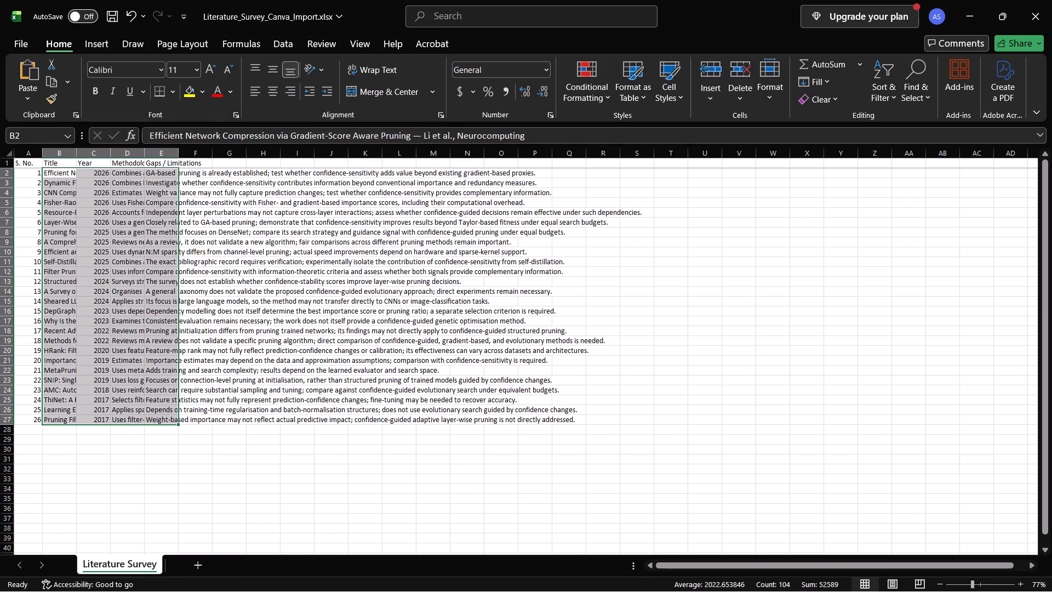
{"action": "left_click", "coordinate": [340, 435]}
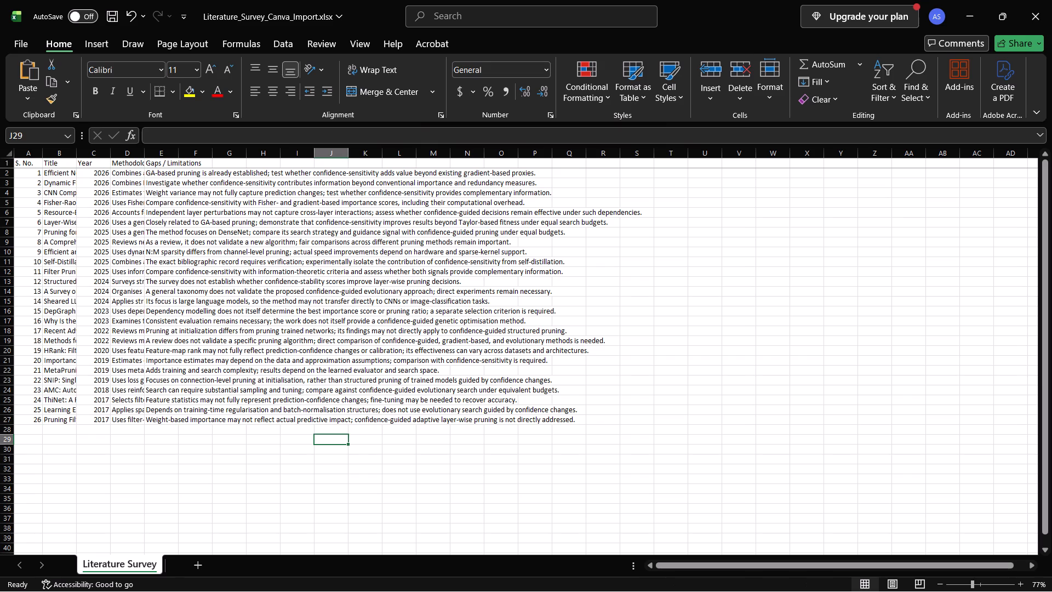
Autofit the S. No., Title, Methodology and Gaps / Limitations columns to their contents.
{"action": "double_click", "coordinate": [41, 155]}
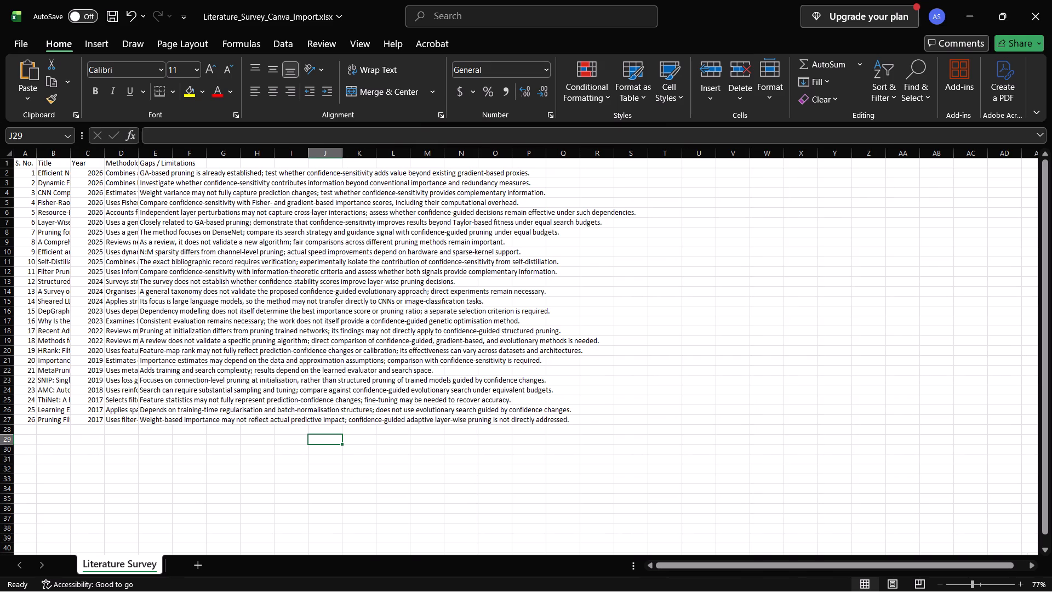
{"action": "double_click", "coordinate": [71, 153]}
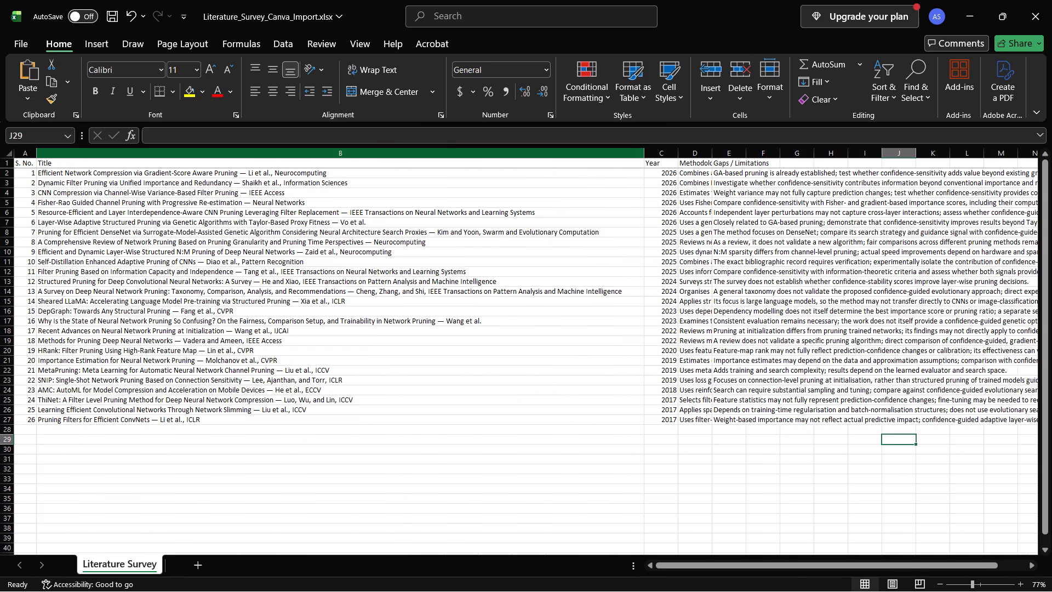
{"action": "double_click", "coordinate": [713, 157]}
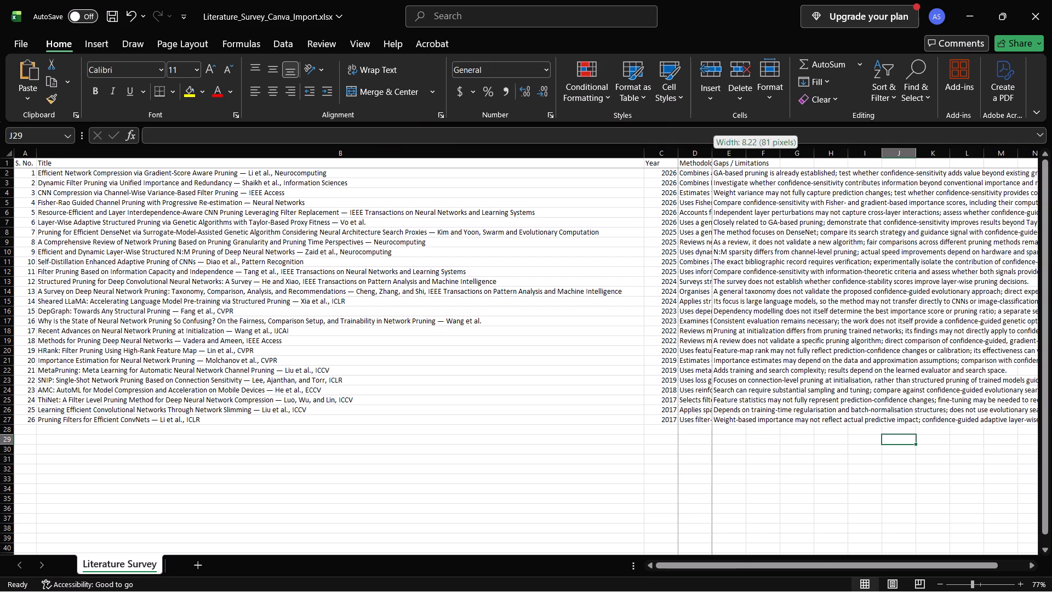
{"action": "scroll", "coordinate": [754, 198], "scroll_direction": "left", "scroll_amount": 4}
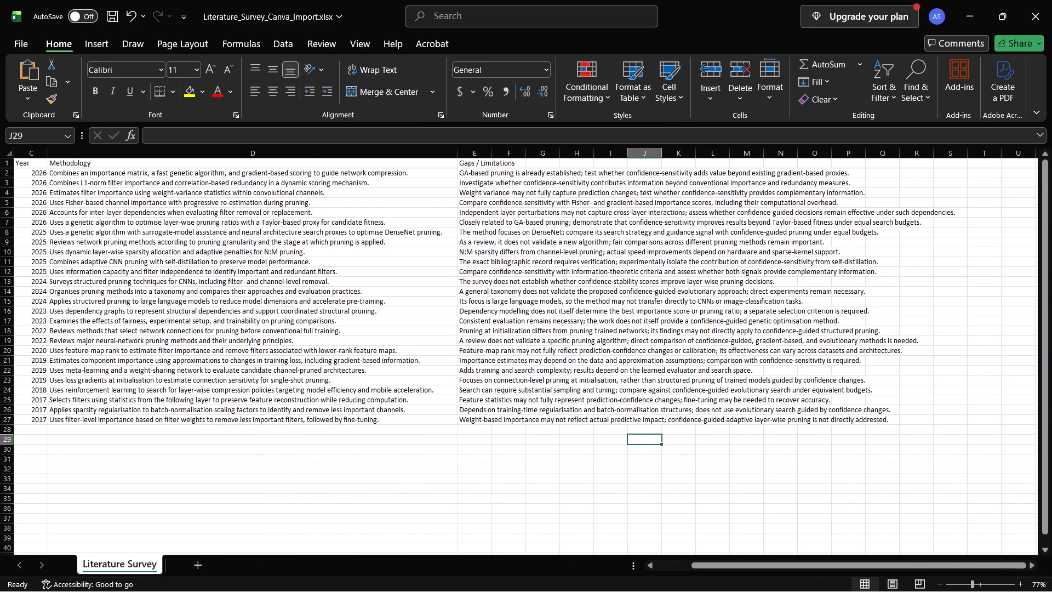
{"action": "double_click", "coordinate": [493, 156]}
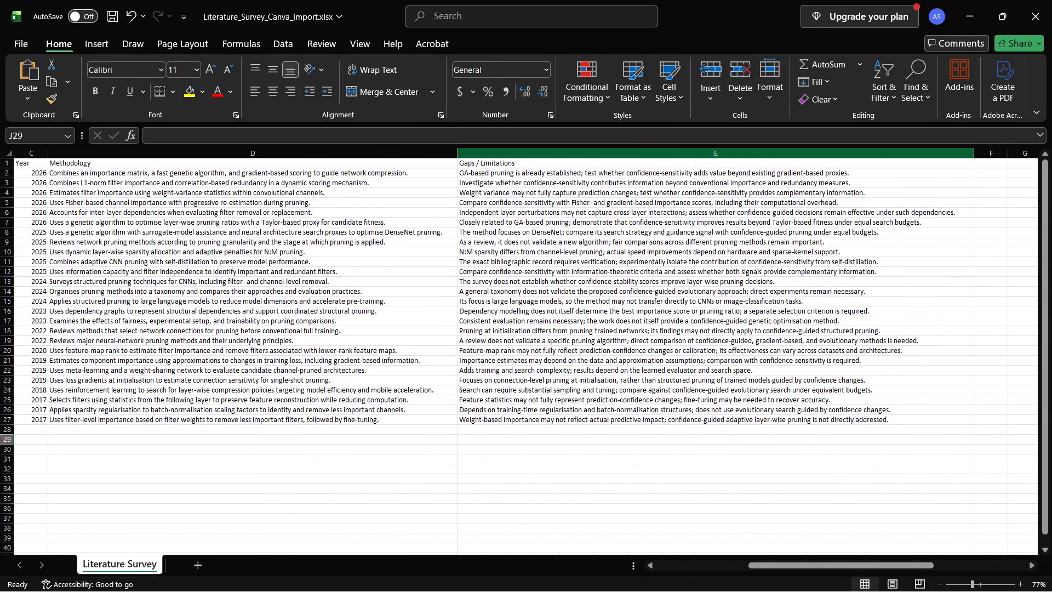
Narrow the Title column to a width of about 33.
{"action": "scroll", "coordinate": [410, 200], "scroll_direction": "right", "scroll_amount": 5}
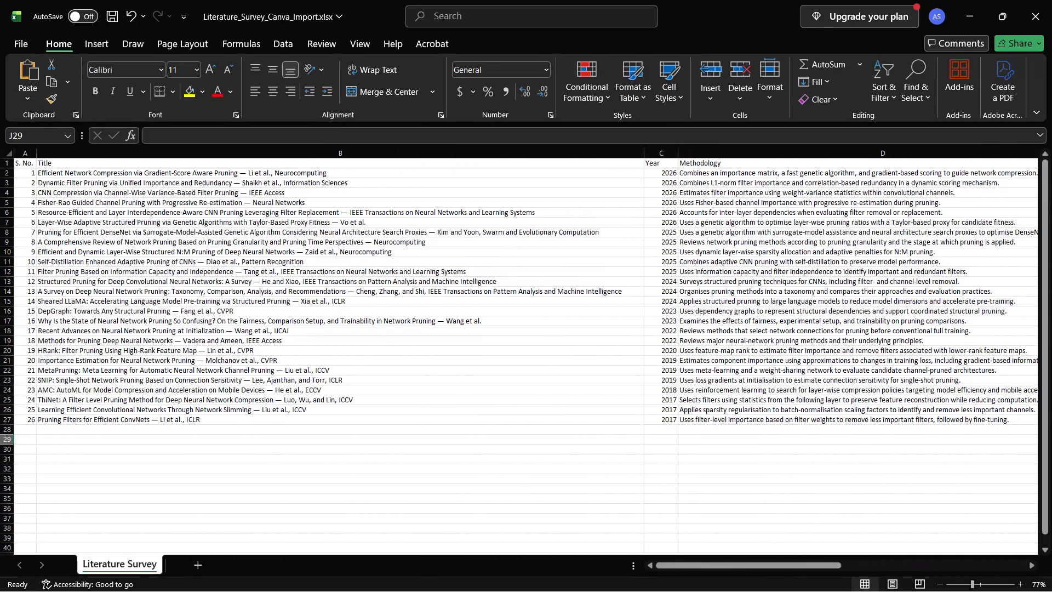
{"action": "left_click_drag", "start_coordinate": [644, 155], "coordinate": [164, 157]}
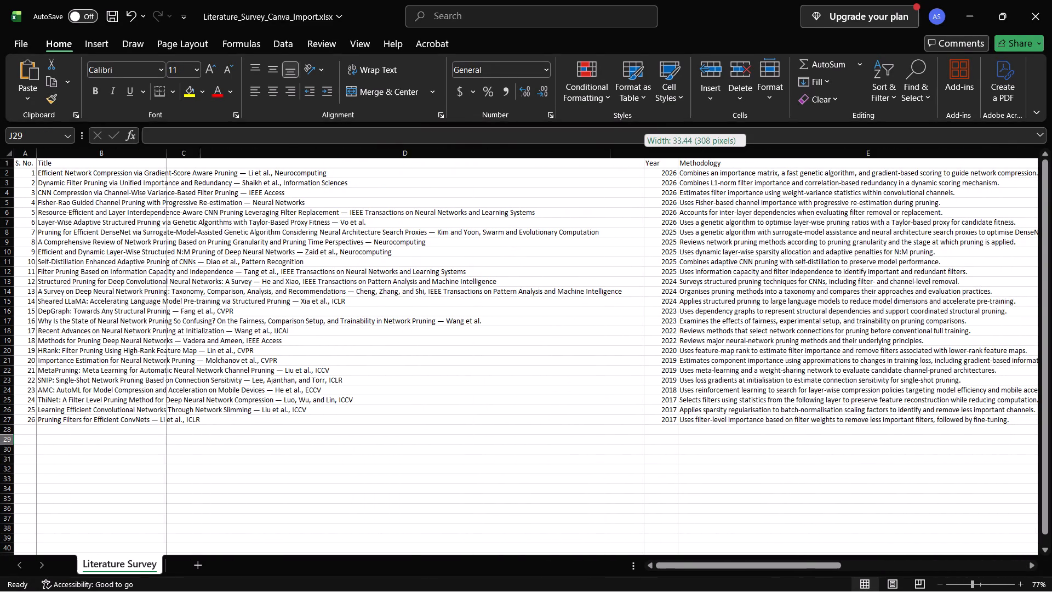
Narrow the Title and Year columns slightly, and the Methodology and Gaps / Limitations columns to roughly half their width or less.
{"action": "left_click_drag", "start_coordinate": [164, 157], "coordinate": [158, 151]}
{"action": "left_click_drag", "start_coordinate": [192, 157], "coordinate": [180, 156]}
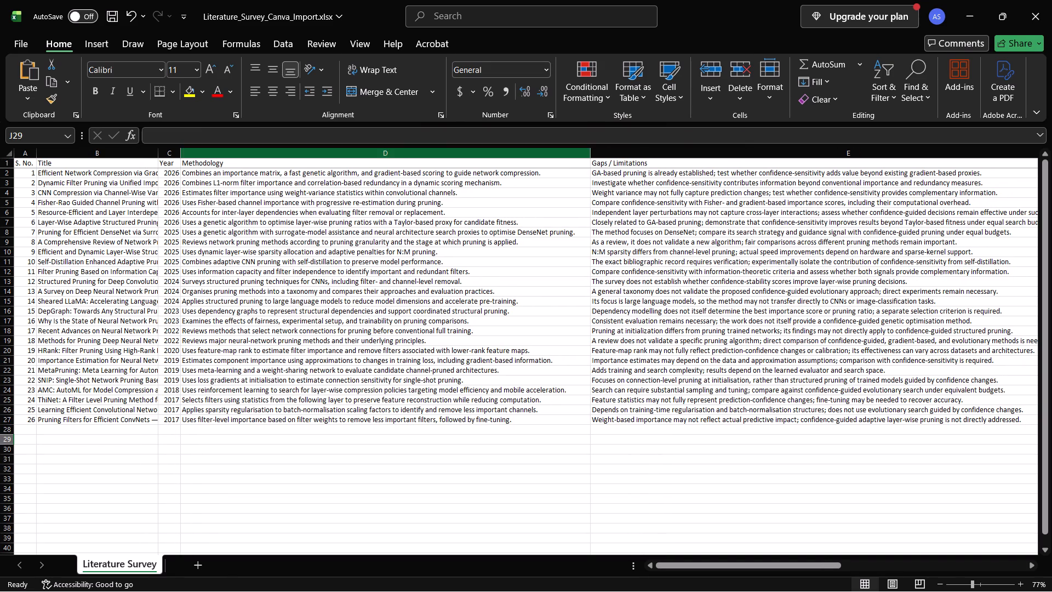
{"action": "left_click_drag", "start_coordinate": [593, 152], "coordinate": [367, 147]}
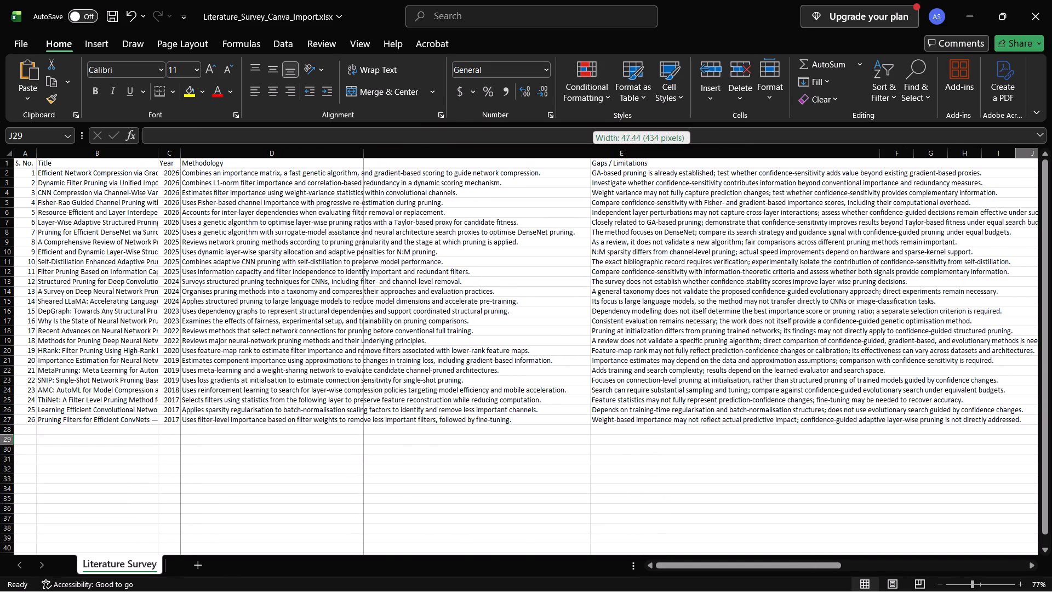
{"action": "left_click_drag", "start_coordinate": [367, 147], "coordinate": [374, 149]}
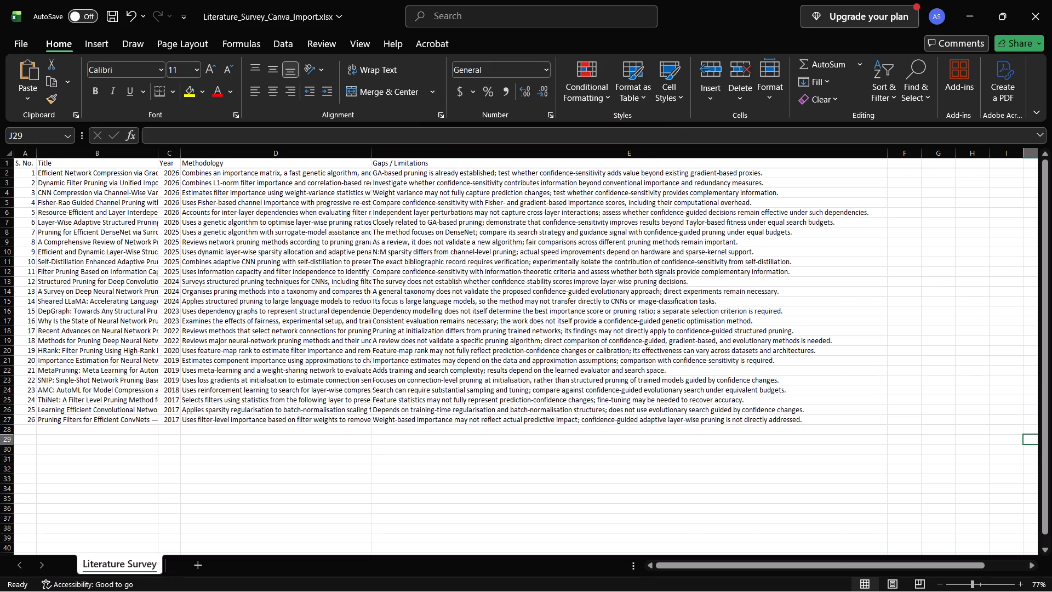
{"action": "left_click_drag", "start_coordinate": [890, 158], "coordinate": [581, 139]}
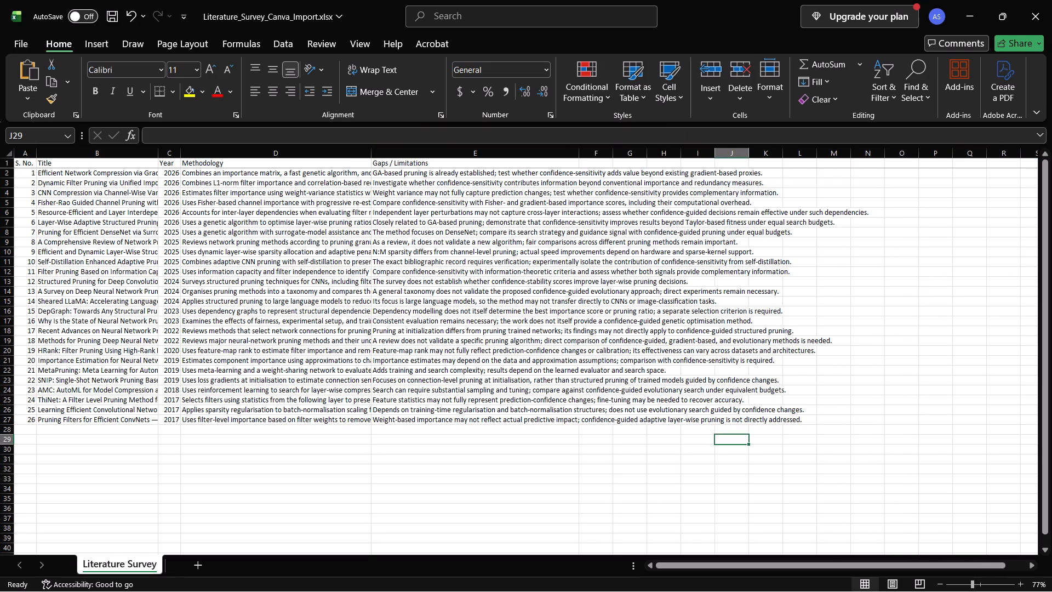
Wrap the text in rows 2 to 27, leaving the header row out.
{"action": "left_click", "coordinate": [3, 172]}
{"action": "key", "text": "shift+Down"}
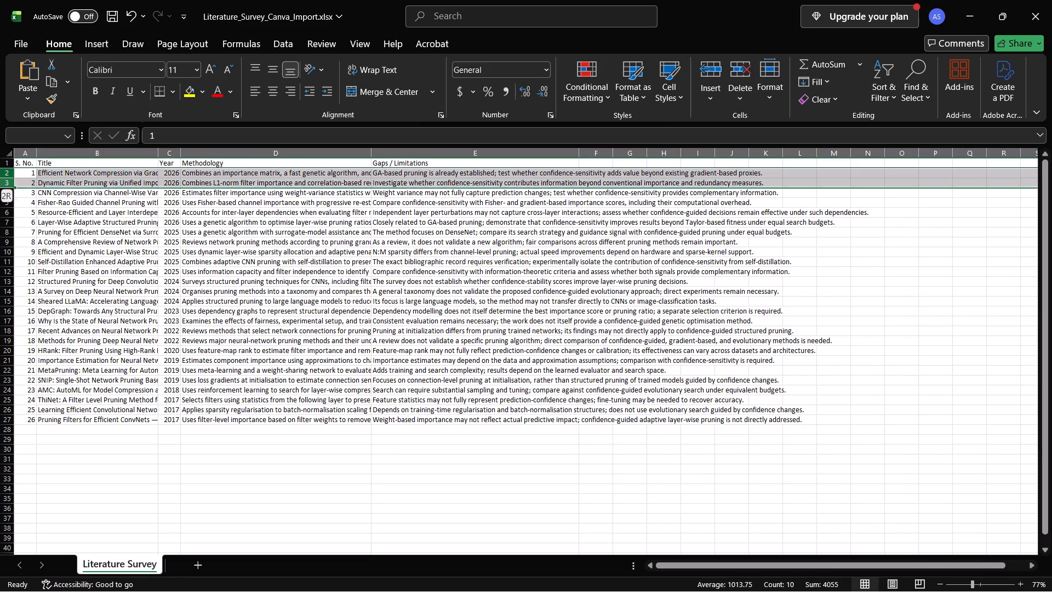
{"action": "key", "text": "shift+Down"}
{"action": "key", "text": "shift+Down"}
{"action": "key", "text": "shift+Down"}
{"action": "key", "text": "shift+Down"}
{"action": "key", "text": "shift+Down"}
{"action": "key", "text": "shift+Down"}
{"action": "key", "text": "shift+Down"}
{"action": "key", "text": "shift+Down"}
{"action": "key", "text": "shift+Down"}
{"action": "key", "text": "shift+Down"}
{"action": "key", "text": "shift+Down"}
{"action": "key", "text": "shift+Down"}
{"action": "key", "text": "shift+Down"}
{"action": "key", "text": "shift+Down"}
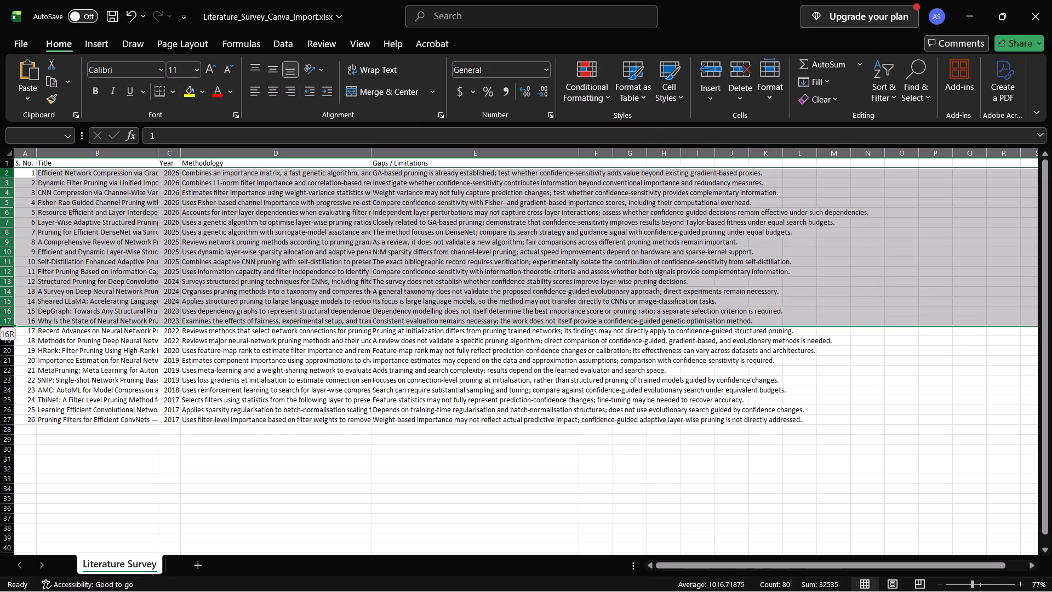
{"action": "key", "text": "shift+Down"}
{"action": "key", "text": "shift+Down"}
{"action": "key", "text": "shift+Down"}
{"action": "key", "text": "shift+Down"}
{"action": "key", "text": "shift+Down"}
{"action": "key", "text": "shift+Down"}
{"action": "key", "text": "shift+Down"}
{"action": "key", "text": "shift+Down"}
{"action": "key", "text": "shift+Down"}
{"action": "key", "text": "shift+Down"}
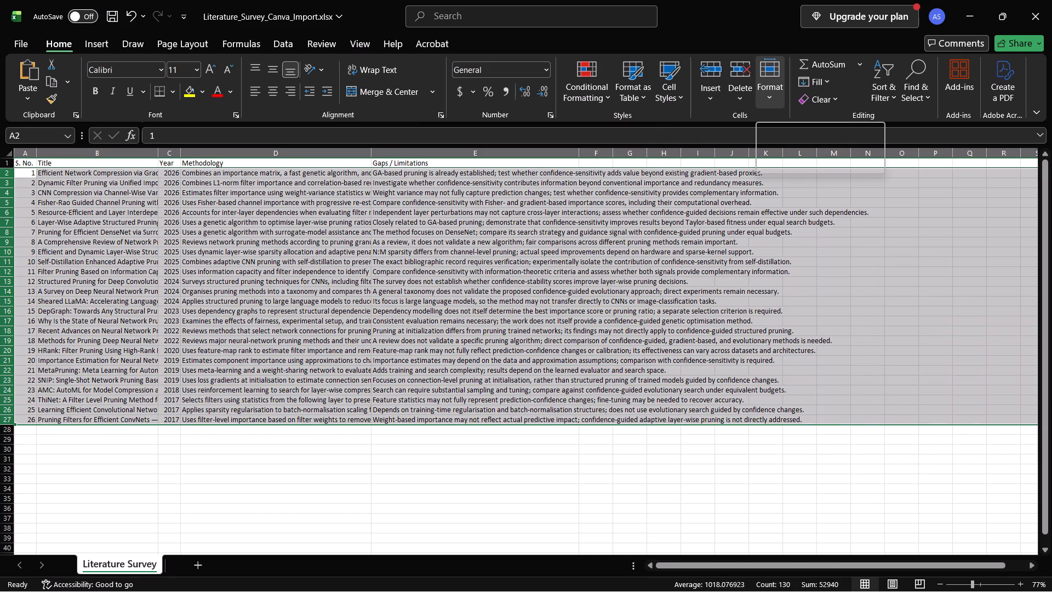
{"action": "left_click", "coordinate": [396, 71]}
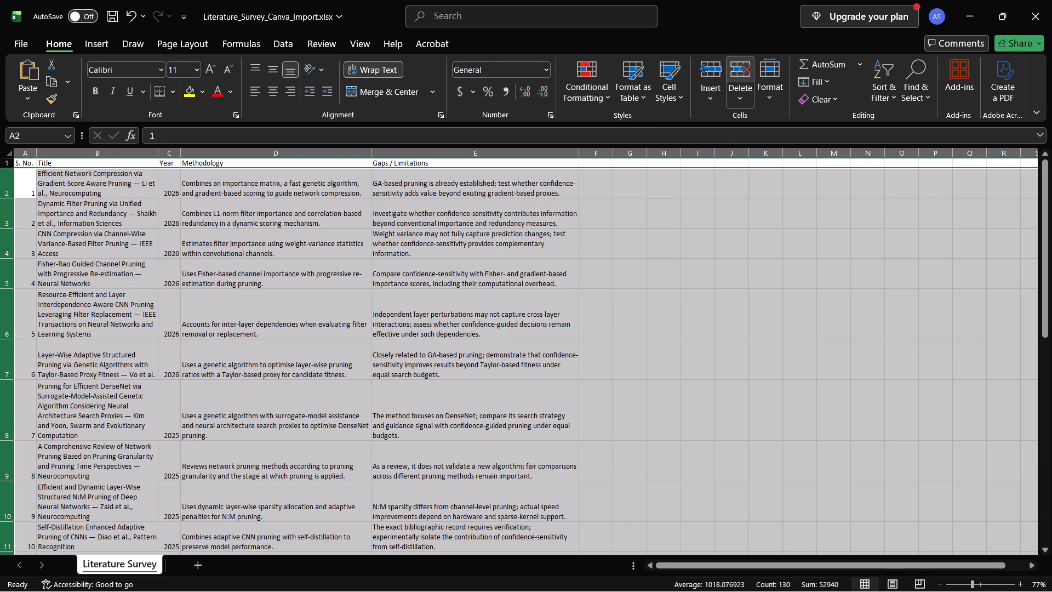
AutoFit the row height of rows 2 to 27 to the wrapped text.
{"action": "left_click", "coordinate": [774, 105]}
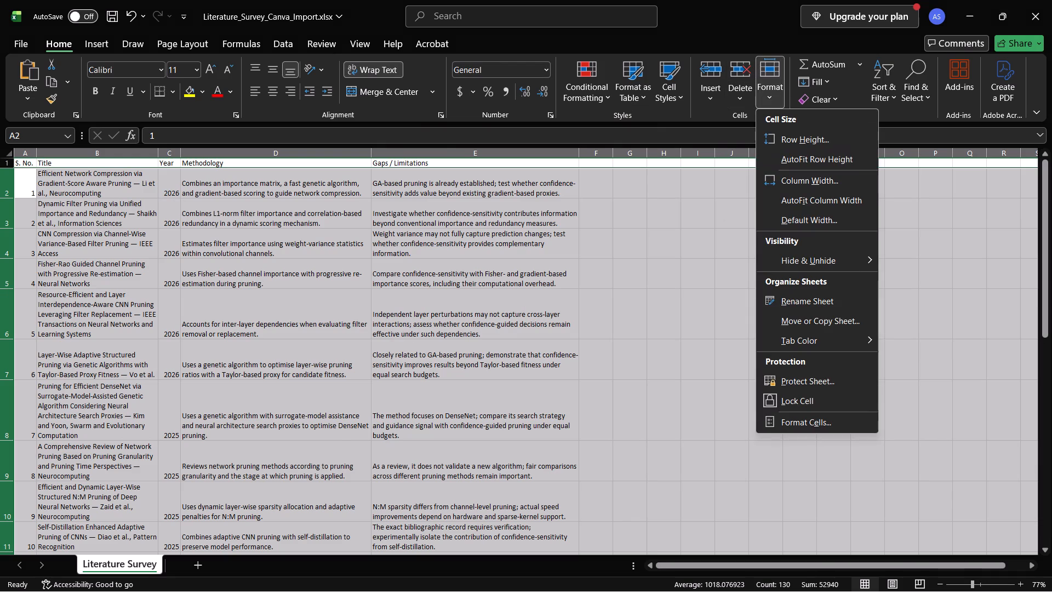
{"action": "left_click", "coordinate": [810, 162]}
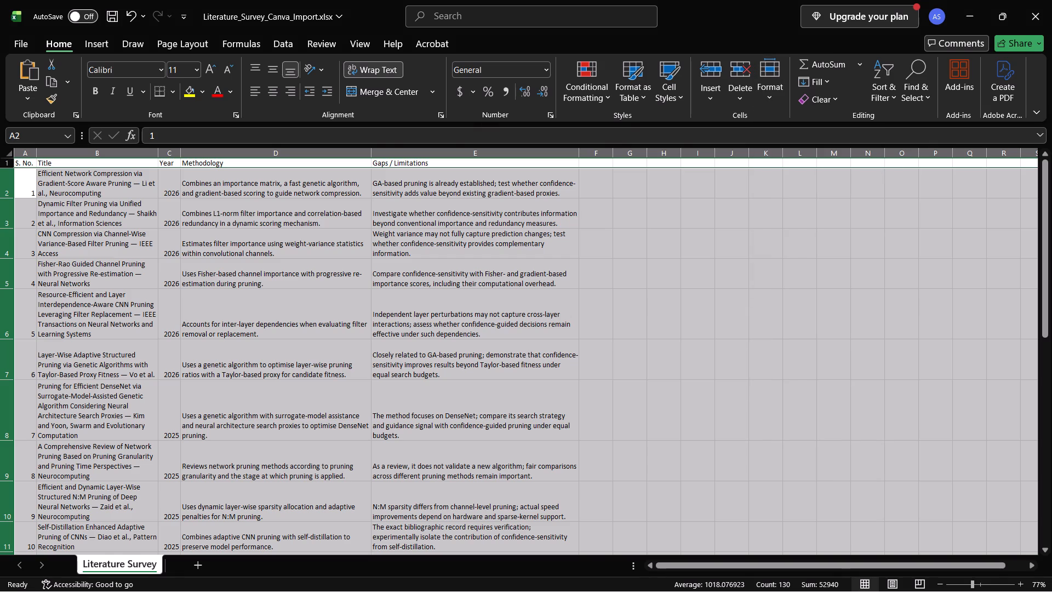
{"action": "left_click", "coordinate": [624, 234]}
{"action": "scroll", "coordinate": [530, 267], "scroll_direction": "down", "scroll_amount": 2}
{"action": "scroll", "coordinate": [530, 267], "scroll_direction": "up", "scroll_amount": 1}
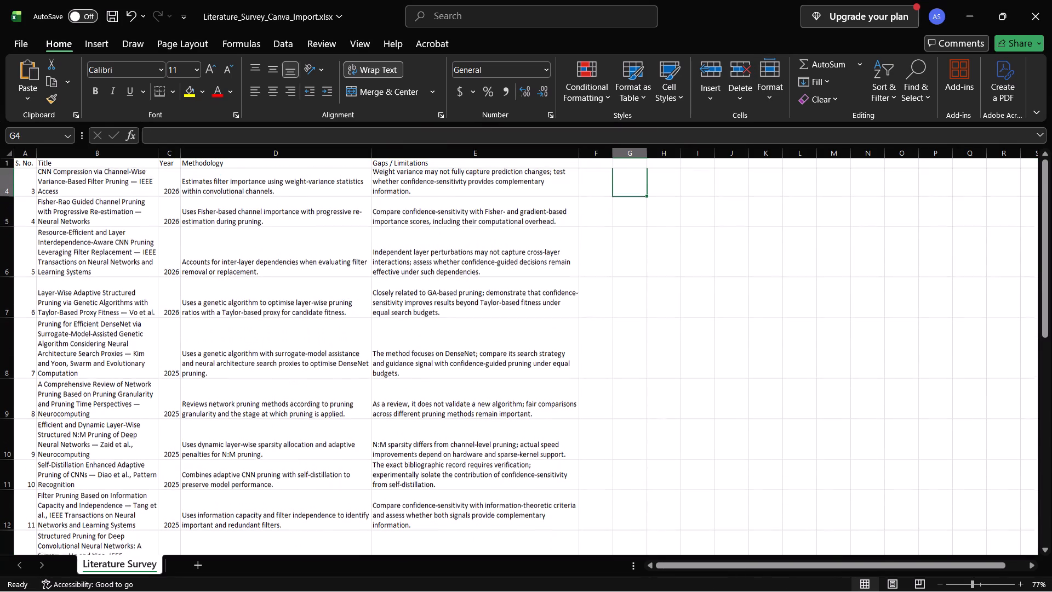
{"action": "scroll", "coordinate": [530, 267], "scroll_direction": "up", "scroll_amount": 1}
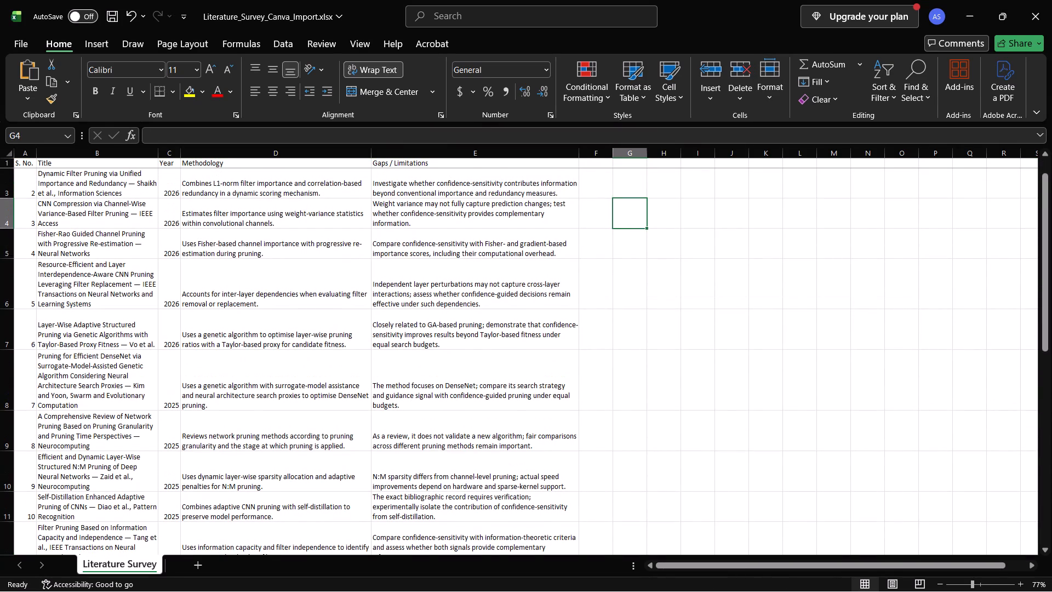
Align the whole sheet's contents to the middle vertically and to the left horizontally.
{"action": "key", "text": "ctrl+a"}
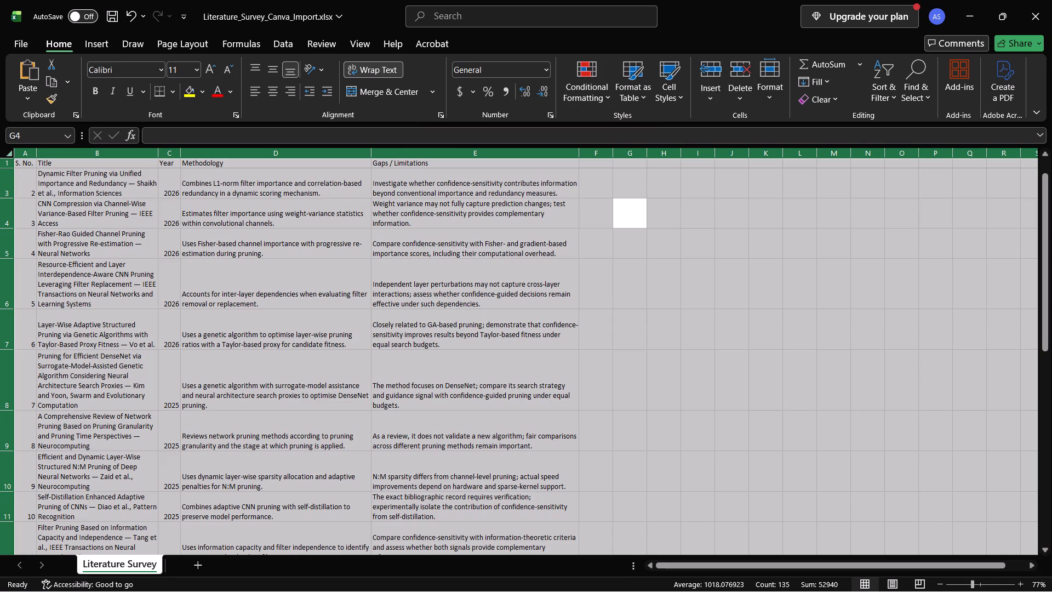
{"action": "left_click", "coordinate": [268, 69]}
{"action": "left_click", "coordinate": [258, 88]}
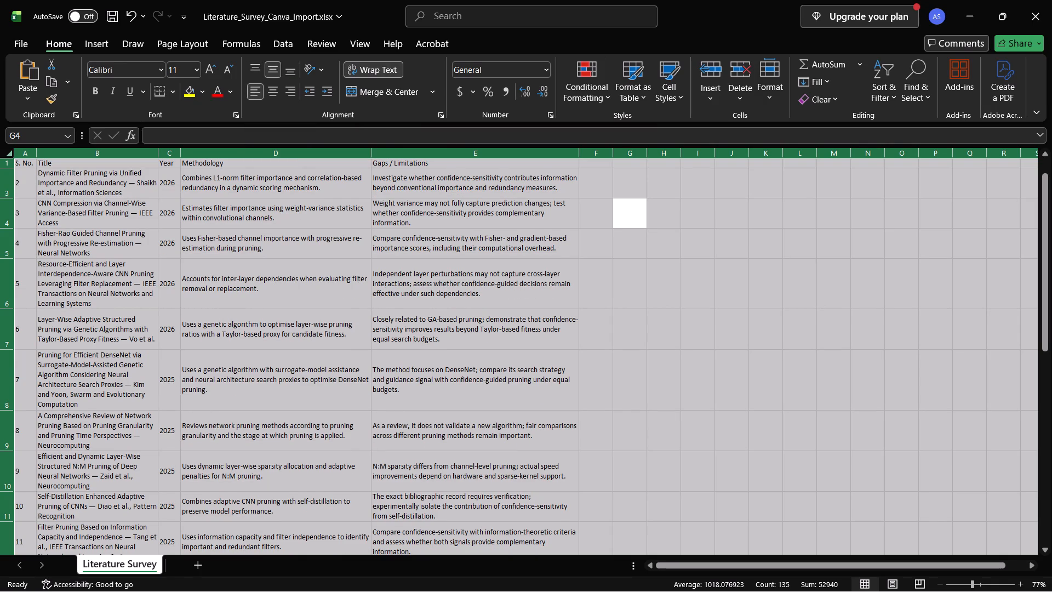
{"action": "left_click", "coordinate": [706, 301]}
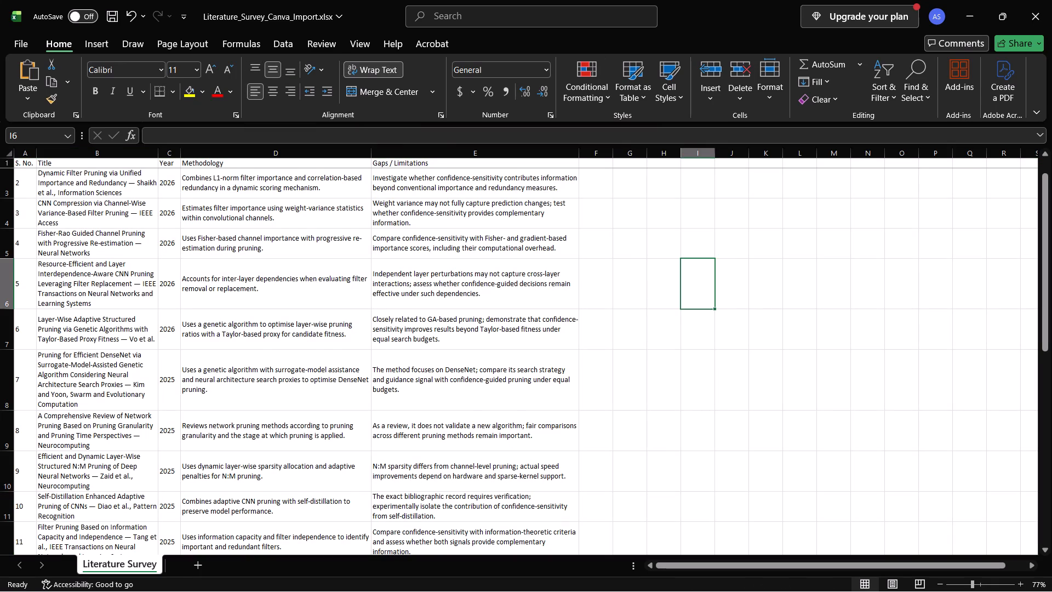
Delete the contents of S. No. 20 to 26 (A21:E27), the survey entries from 2019 and older.
{"action": "scroll", "coordinate": [426, 303], "scroll_direction": "down", "scroll_amount": 3}
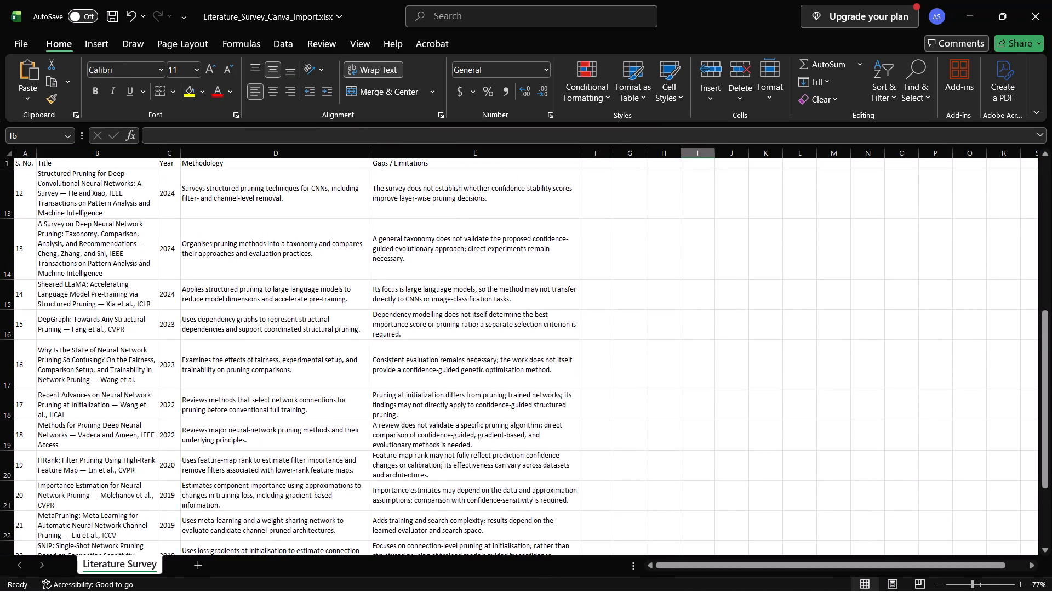
{"action": "scroll", "coordinate": [426, 303], "scroll_direction": "down", "scroll_amount": 3}
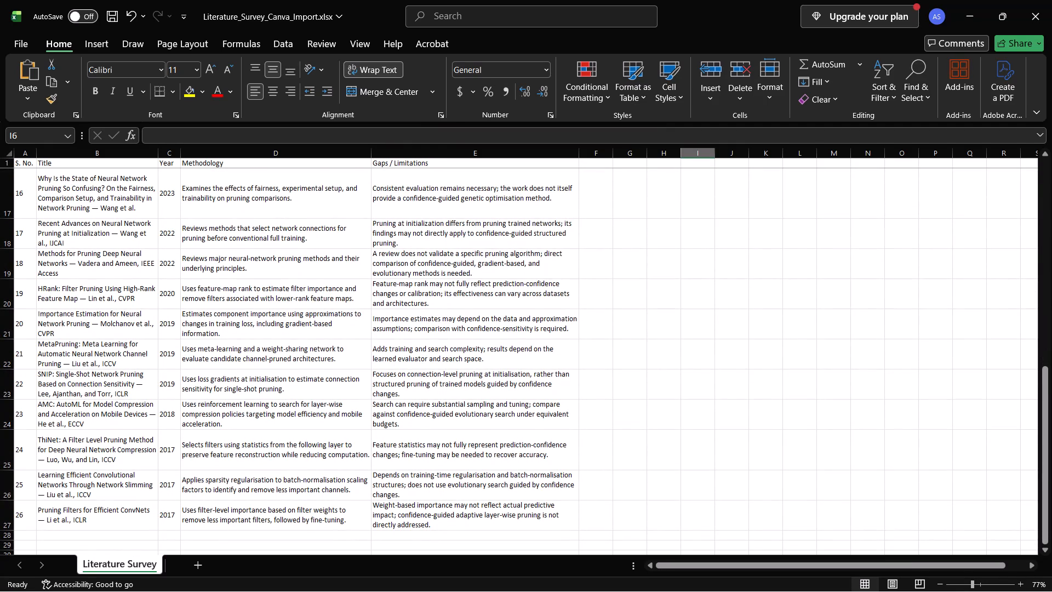
{"action": "left_click", "coordinate": [30, 303]}
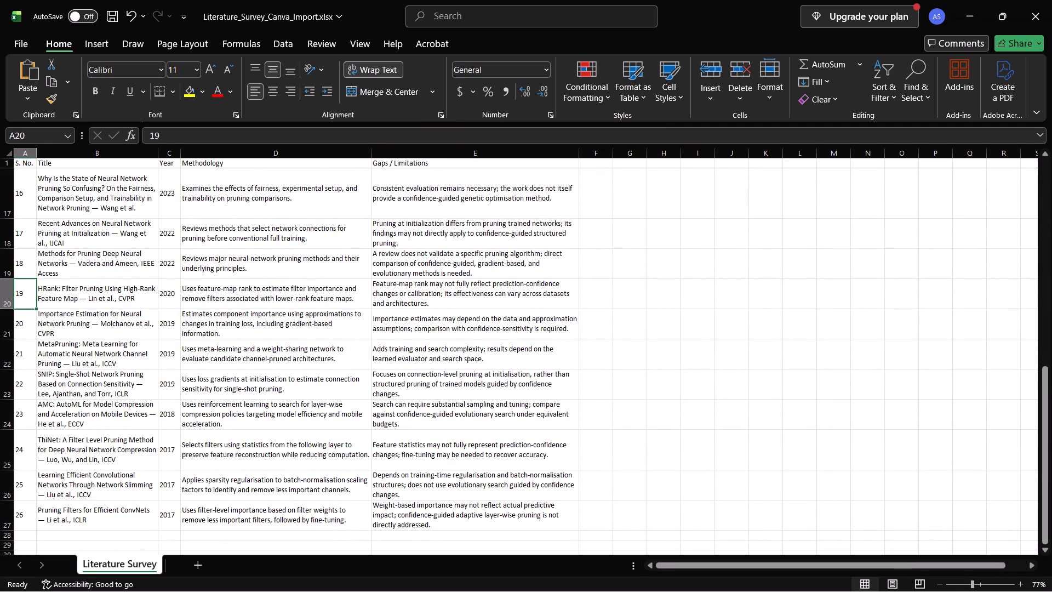
{"action": "key", "text": "Down"}
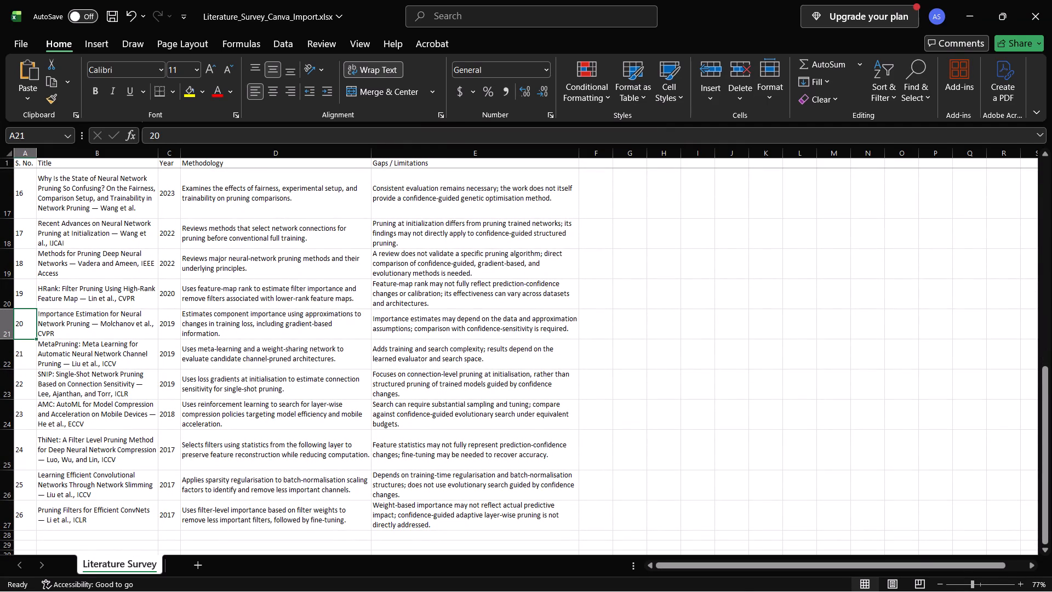
{"action": "key", "text": "shift+Right"}
{"action": "key", "text": "shift+Right"}
{"action": "key", "text": "shift+Right"}
{"action": "key", "text": "shift+Right"}
{"action": "key", "text": "shift+Right"}
{"action": "key", "text": "shift+Left"}
{"action": "key", "text": "shift+Down"}
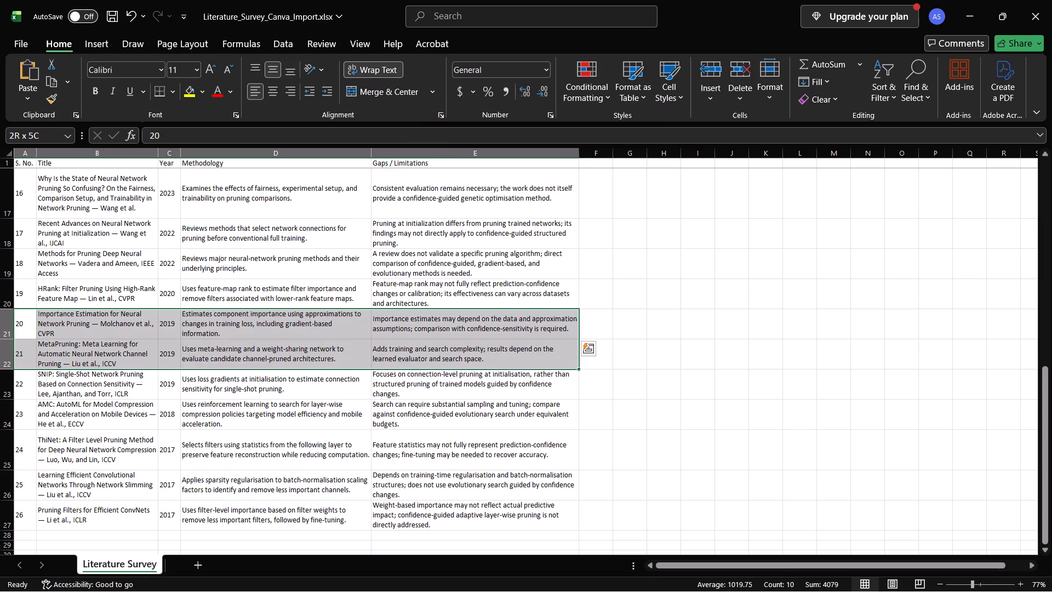
{"action": "key", "text": "shift+Down"}
{"action": "key", "text": "shift+Down"}
{"action": "key", "text": "shift+Down"}
{"action": "key", "text": "shift+Down"}
{"action": "key", "text": "shift+Down"}
{"action": "key", "text": "Delete"}
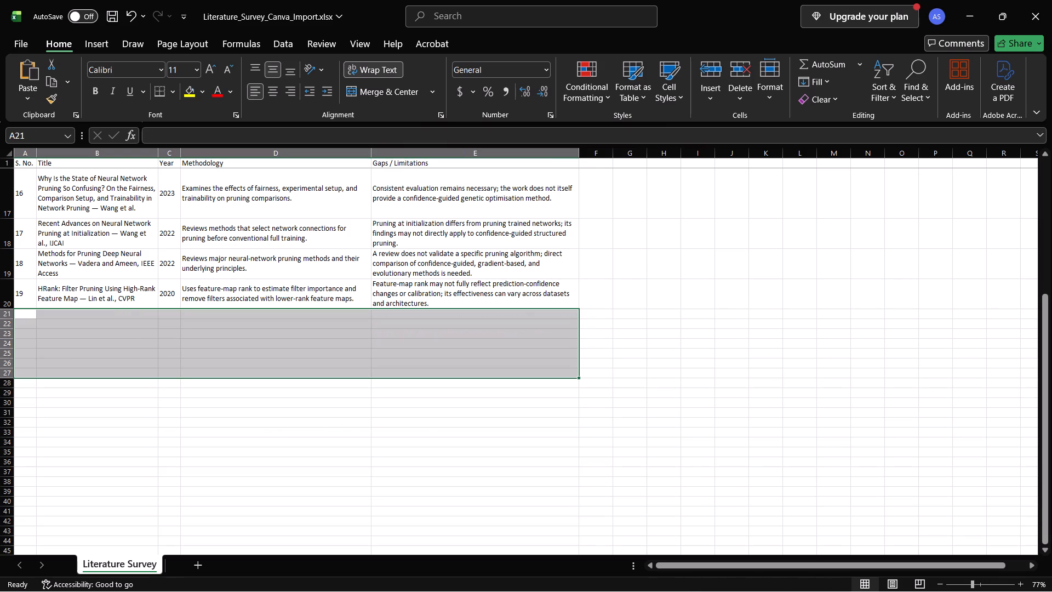
{"action": "left_click", "coordinate": [729, 340]}
Widen the Title column somewhat so its wrapped titles take fewer lines.
{"action": "scroll", "coordinate": [729, 340], "scroll_direction": "up", "scroll_amount": 3}
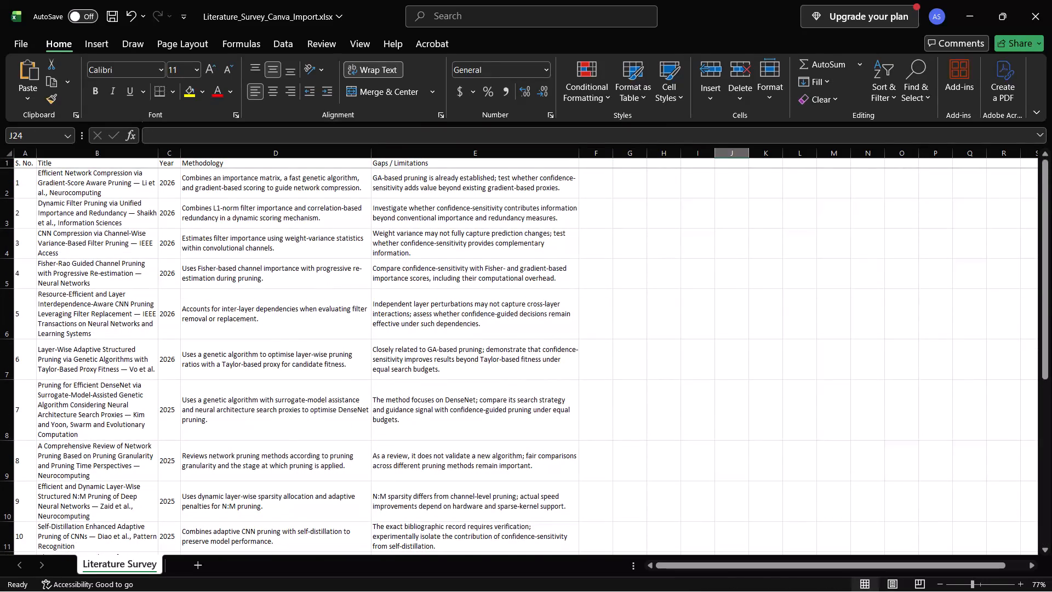
{"action": "scroll", "coordinate": [559, 362], "scroll_direction": "down", "scroll_amount": 1}
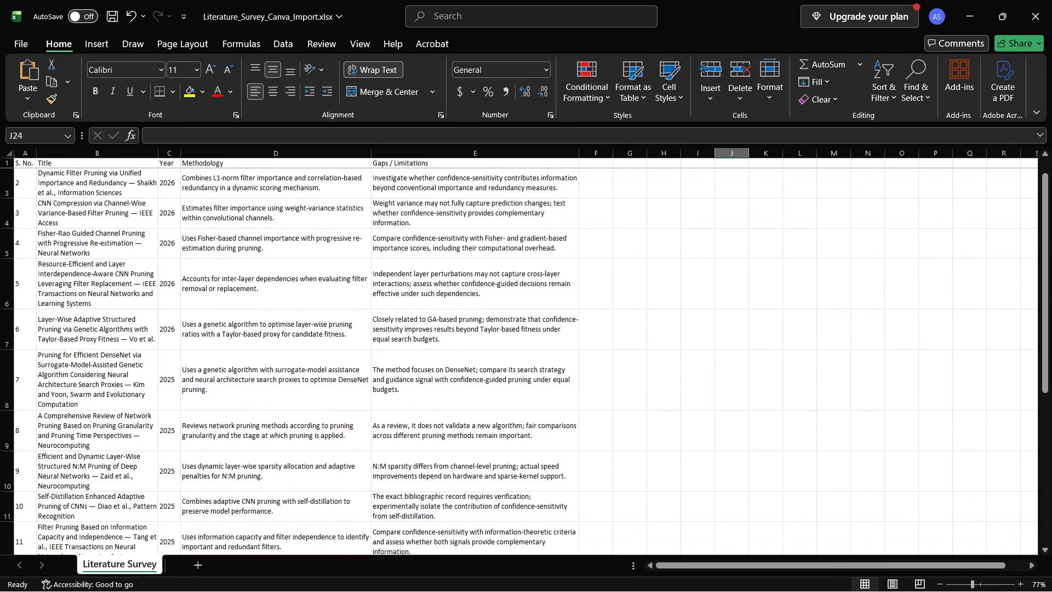
{"action": "left_click_drag", "start_coordinate": [158, 155], "coordinate": [164, 155]}
{"action": "left_click", "coordinate": [184, 156]}
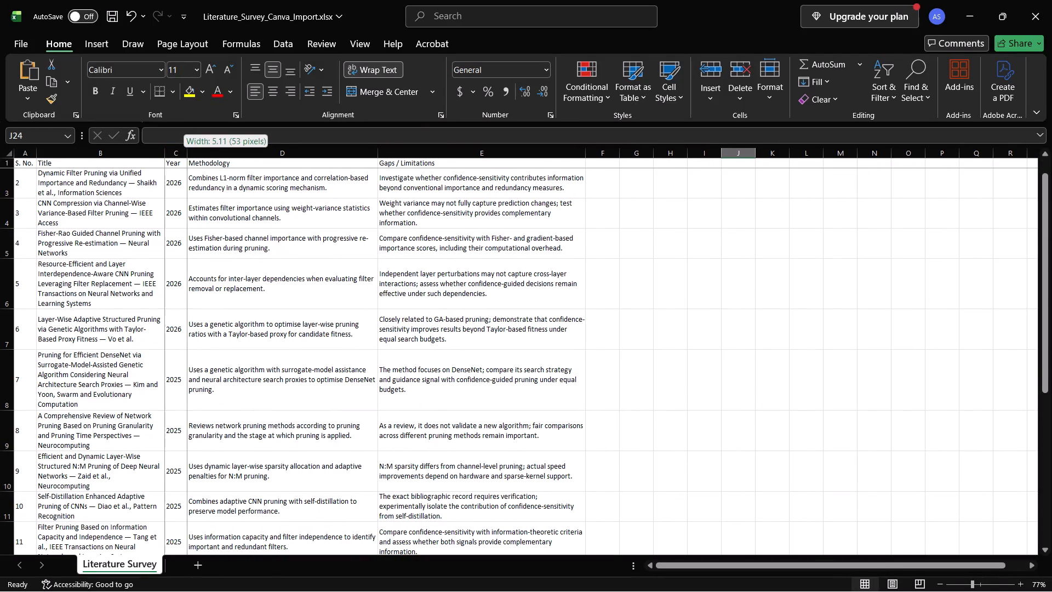
{"action": "left_click_drag", "start_coordinate": [166, 152], "coordinate": [184, 152]}
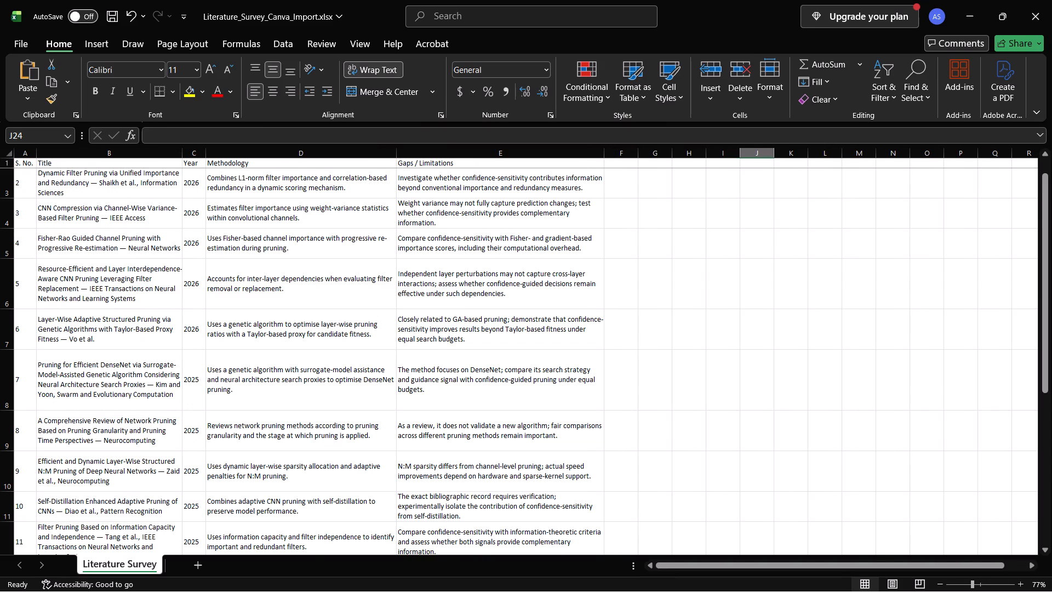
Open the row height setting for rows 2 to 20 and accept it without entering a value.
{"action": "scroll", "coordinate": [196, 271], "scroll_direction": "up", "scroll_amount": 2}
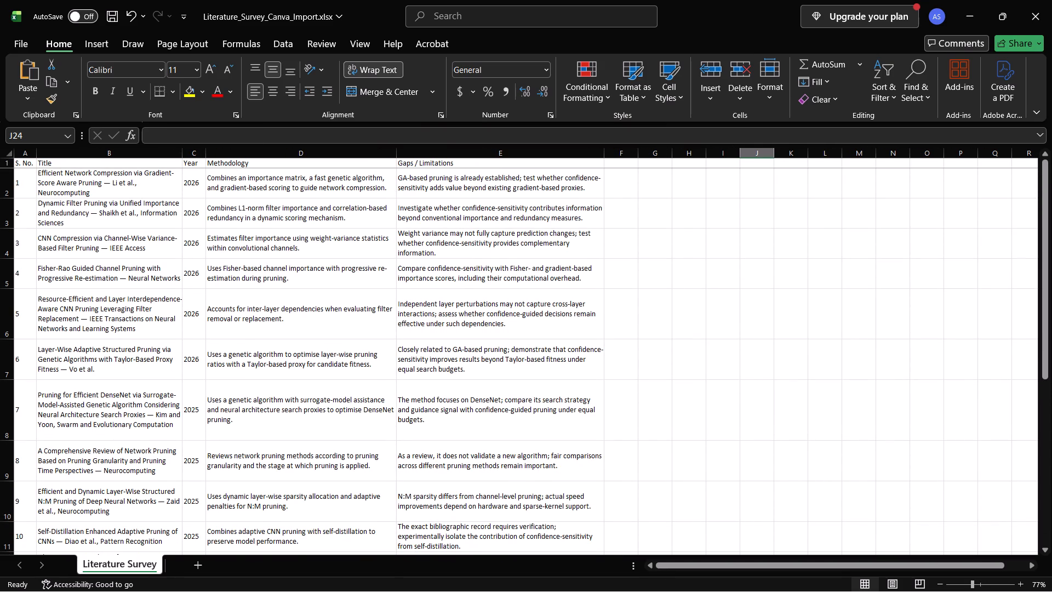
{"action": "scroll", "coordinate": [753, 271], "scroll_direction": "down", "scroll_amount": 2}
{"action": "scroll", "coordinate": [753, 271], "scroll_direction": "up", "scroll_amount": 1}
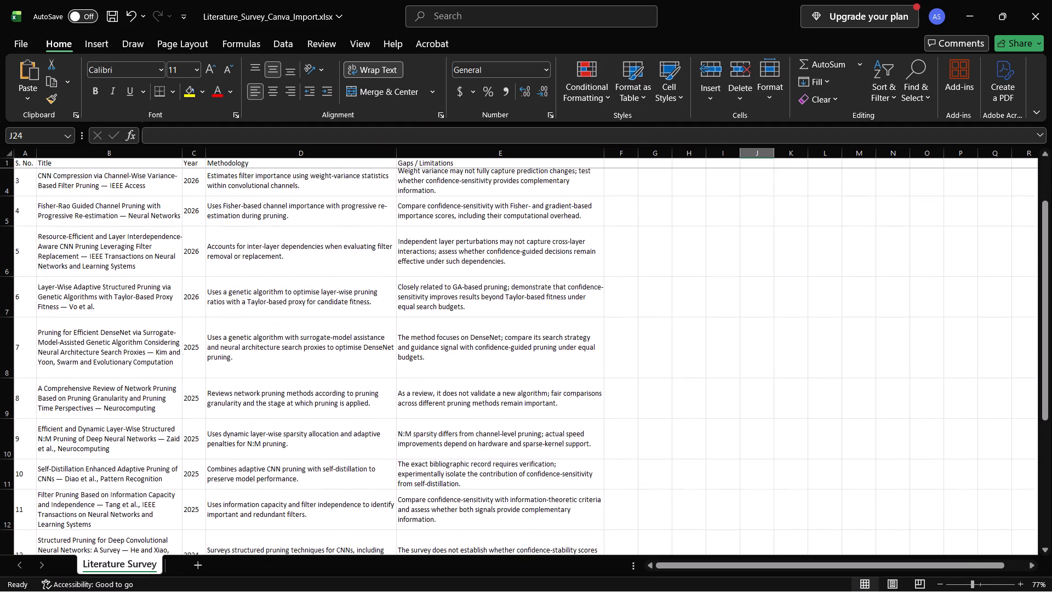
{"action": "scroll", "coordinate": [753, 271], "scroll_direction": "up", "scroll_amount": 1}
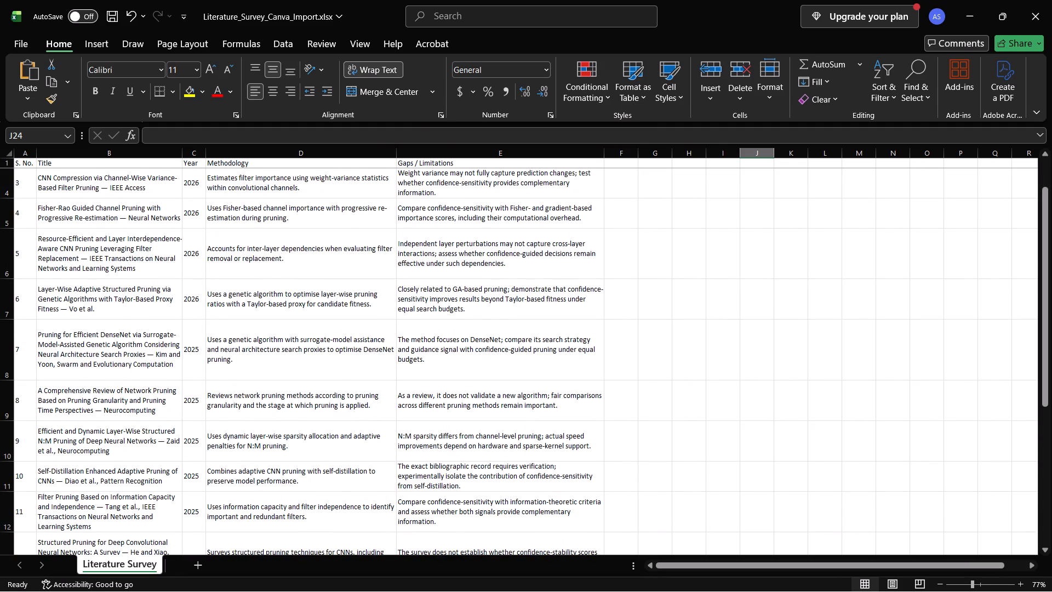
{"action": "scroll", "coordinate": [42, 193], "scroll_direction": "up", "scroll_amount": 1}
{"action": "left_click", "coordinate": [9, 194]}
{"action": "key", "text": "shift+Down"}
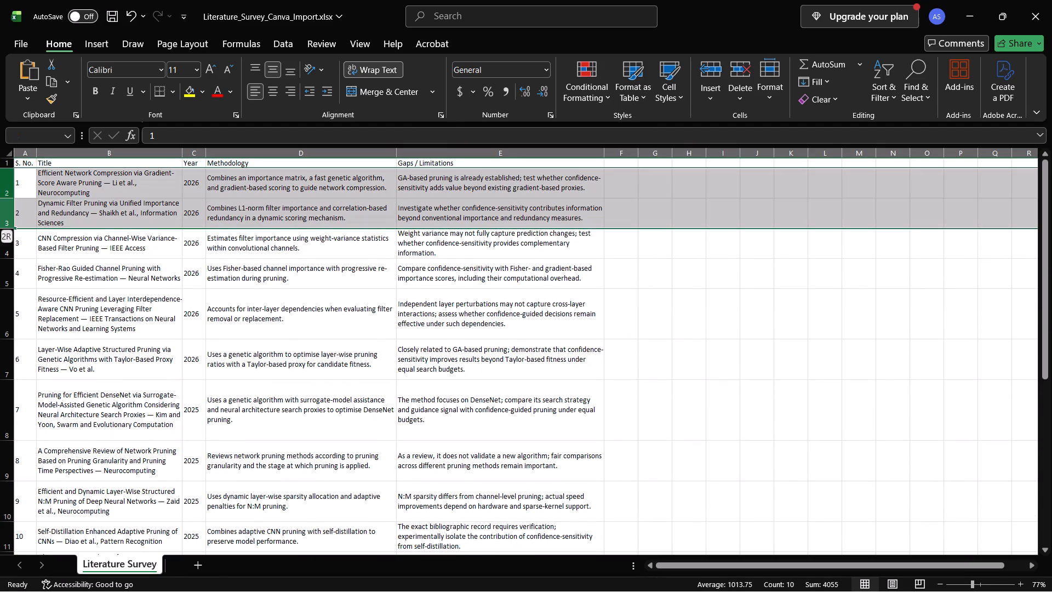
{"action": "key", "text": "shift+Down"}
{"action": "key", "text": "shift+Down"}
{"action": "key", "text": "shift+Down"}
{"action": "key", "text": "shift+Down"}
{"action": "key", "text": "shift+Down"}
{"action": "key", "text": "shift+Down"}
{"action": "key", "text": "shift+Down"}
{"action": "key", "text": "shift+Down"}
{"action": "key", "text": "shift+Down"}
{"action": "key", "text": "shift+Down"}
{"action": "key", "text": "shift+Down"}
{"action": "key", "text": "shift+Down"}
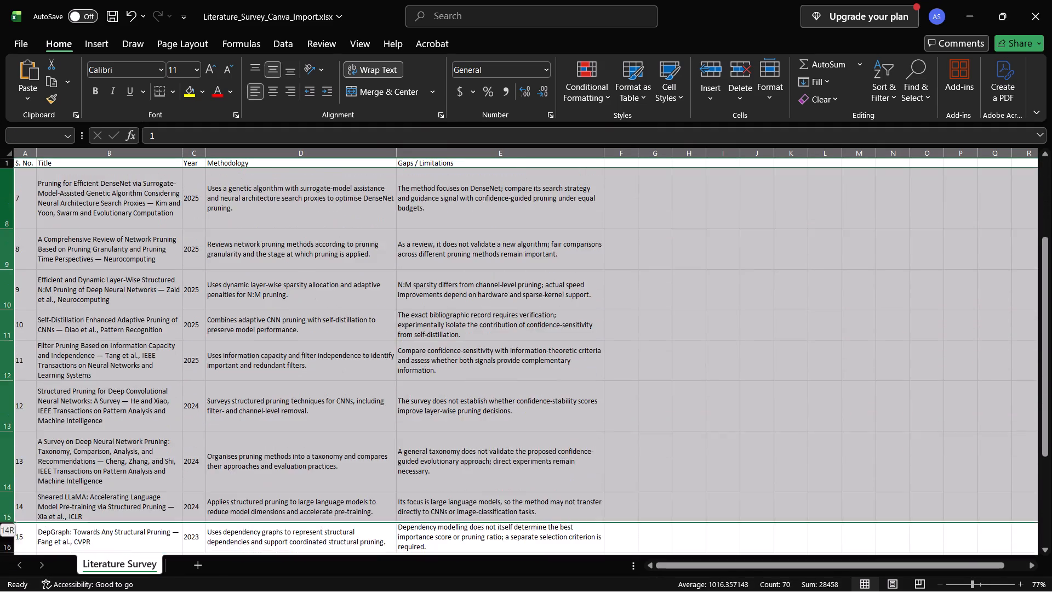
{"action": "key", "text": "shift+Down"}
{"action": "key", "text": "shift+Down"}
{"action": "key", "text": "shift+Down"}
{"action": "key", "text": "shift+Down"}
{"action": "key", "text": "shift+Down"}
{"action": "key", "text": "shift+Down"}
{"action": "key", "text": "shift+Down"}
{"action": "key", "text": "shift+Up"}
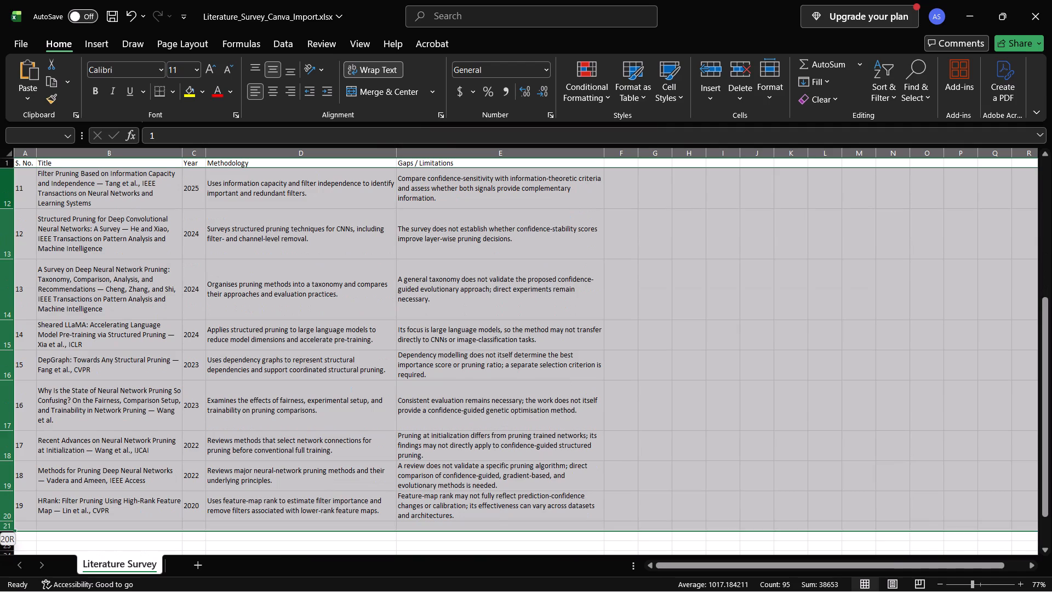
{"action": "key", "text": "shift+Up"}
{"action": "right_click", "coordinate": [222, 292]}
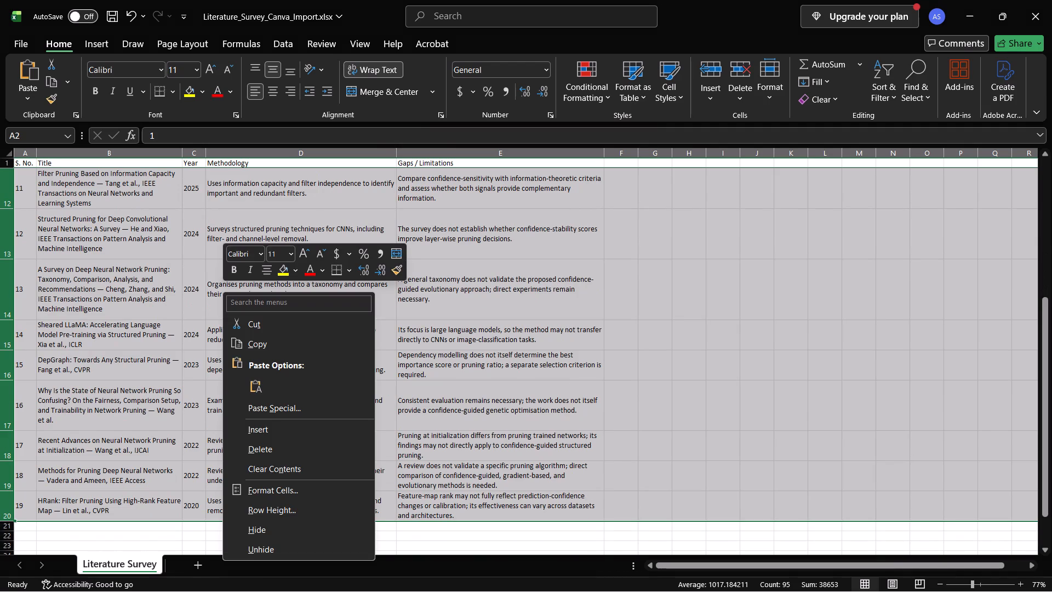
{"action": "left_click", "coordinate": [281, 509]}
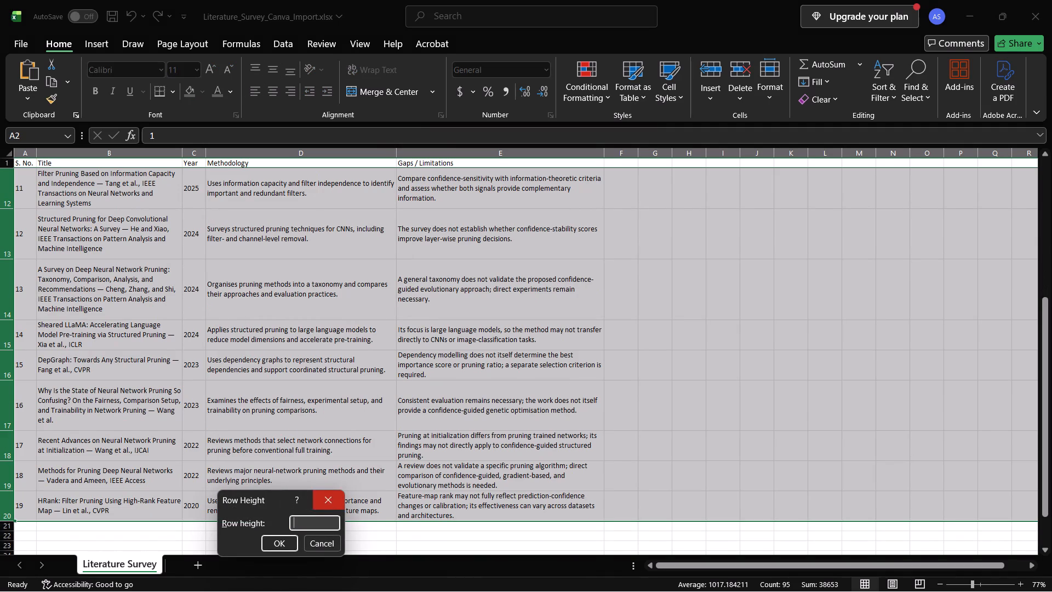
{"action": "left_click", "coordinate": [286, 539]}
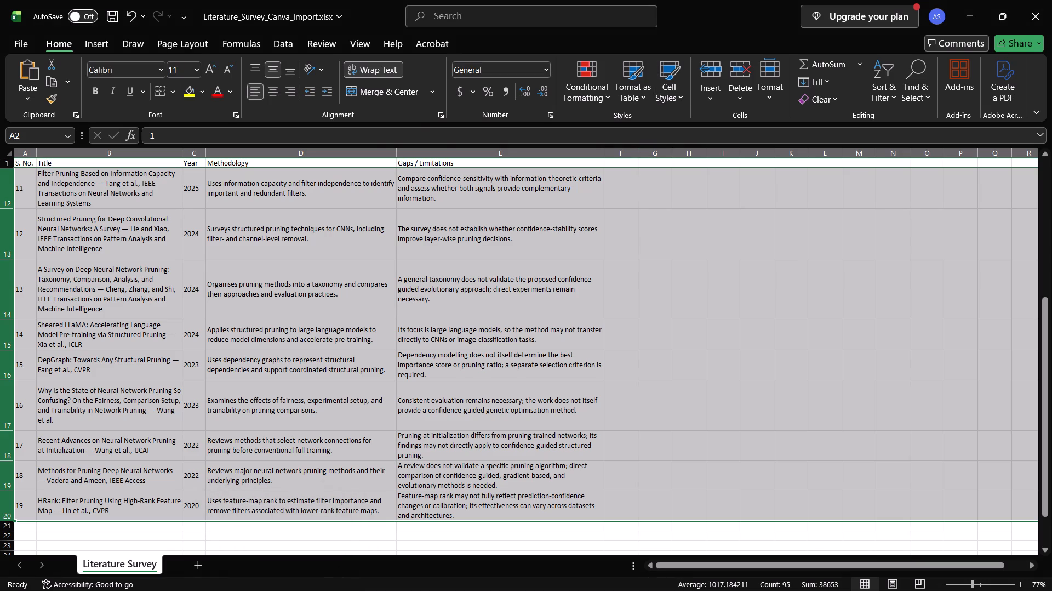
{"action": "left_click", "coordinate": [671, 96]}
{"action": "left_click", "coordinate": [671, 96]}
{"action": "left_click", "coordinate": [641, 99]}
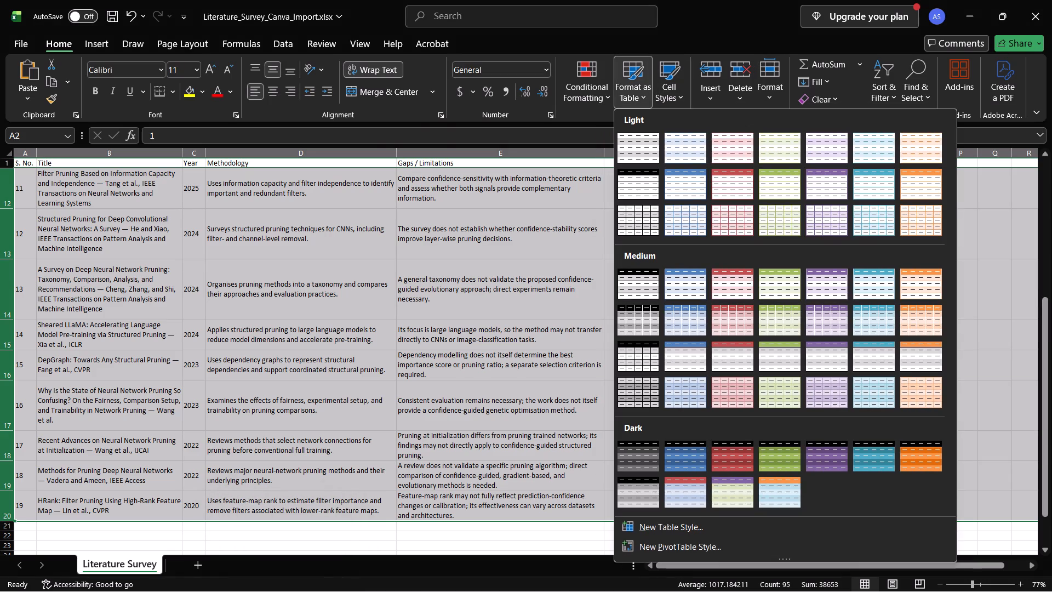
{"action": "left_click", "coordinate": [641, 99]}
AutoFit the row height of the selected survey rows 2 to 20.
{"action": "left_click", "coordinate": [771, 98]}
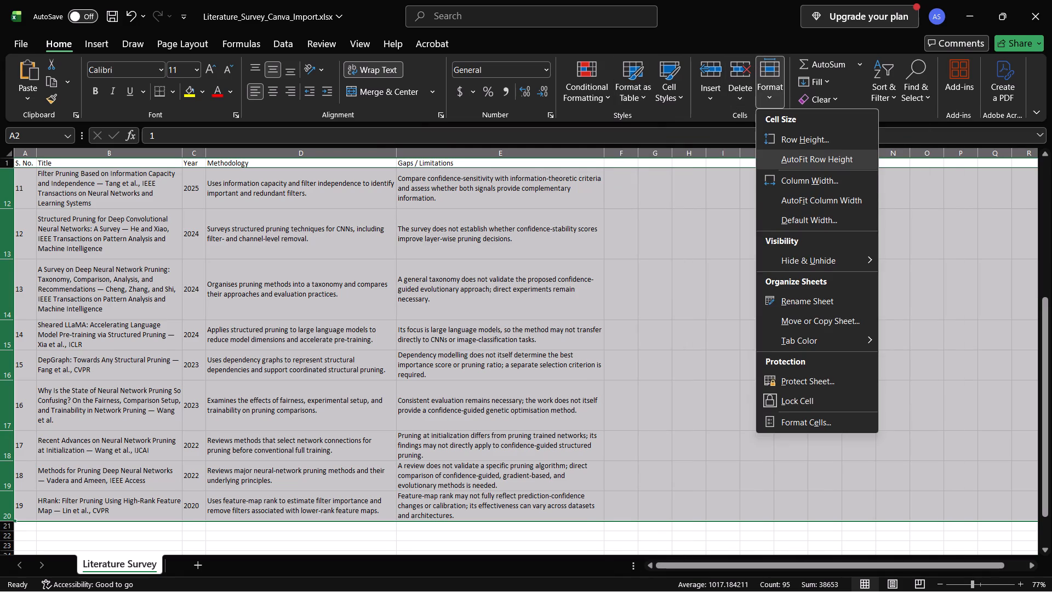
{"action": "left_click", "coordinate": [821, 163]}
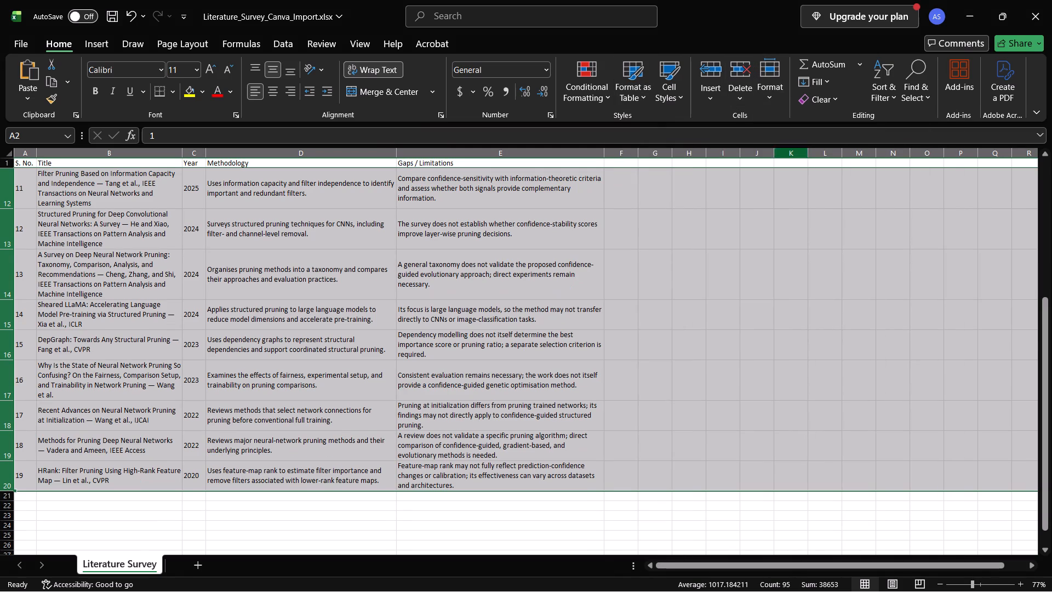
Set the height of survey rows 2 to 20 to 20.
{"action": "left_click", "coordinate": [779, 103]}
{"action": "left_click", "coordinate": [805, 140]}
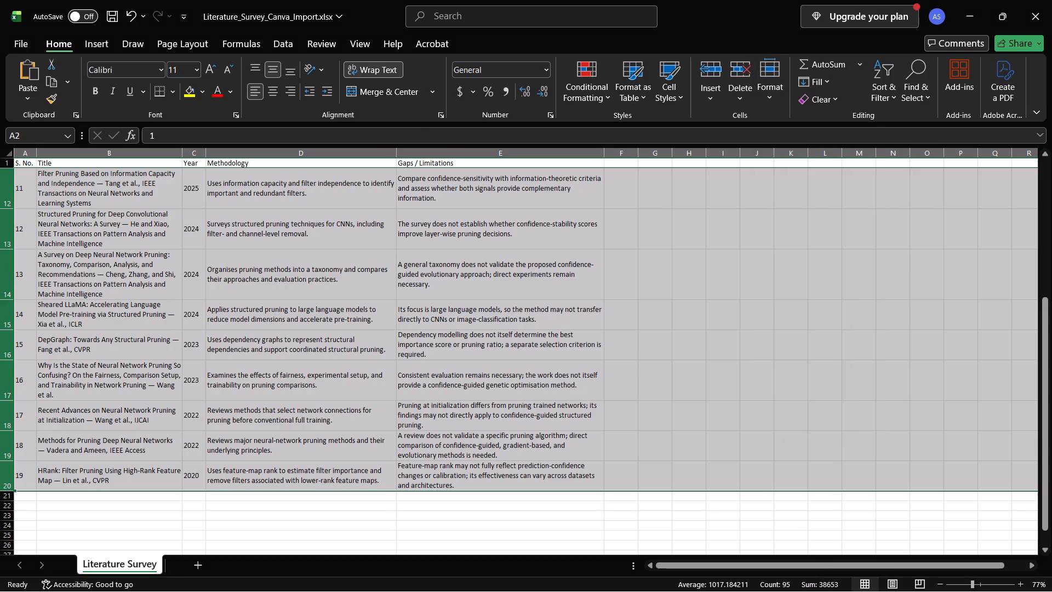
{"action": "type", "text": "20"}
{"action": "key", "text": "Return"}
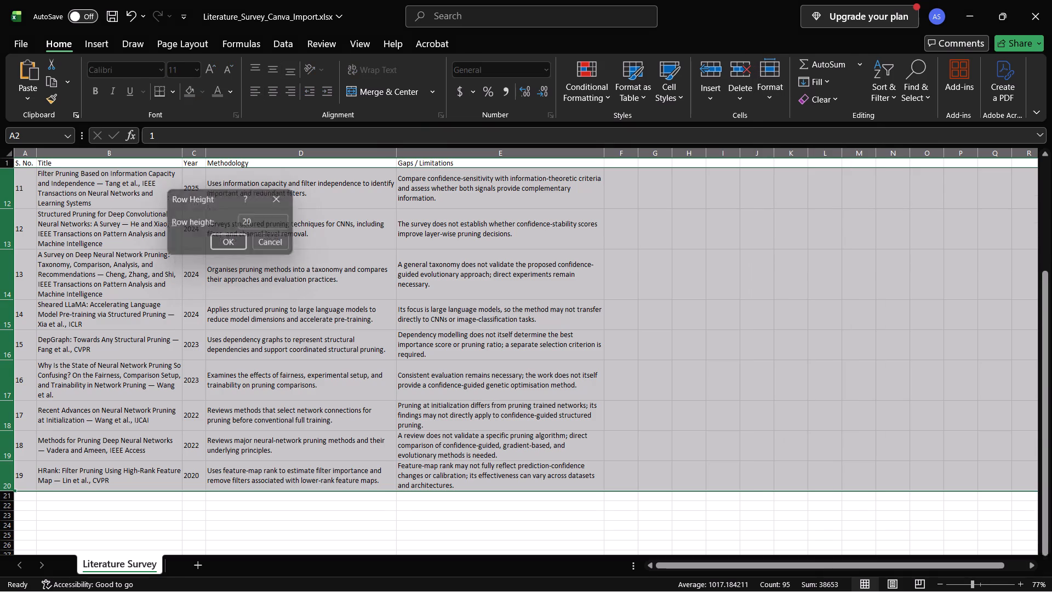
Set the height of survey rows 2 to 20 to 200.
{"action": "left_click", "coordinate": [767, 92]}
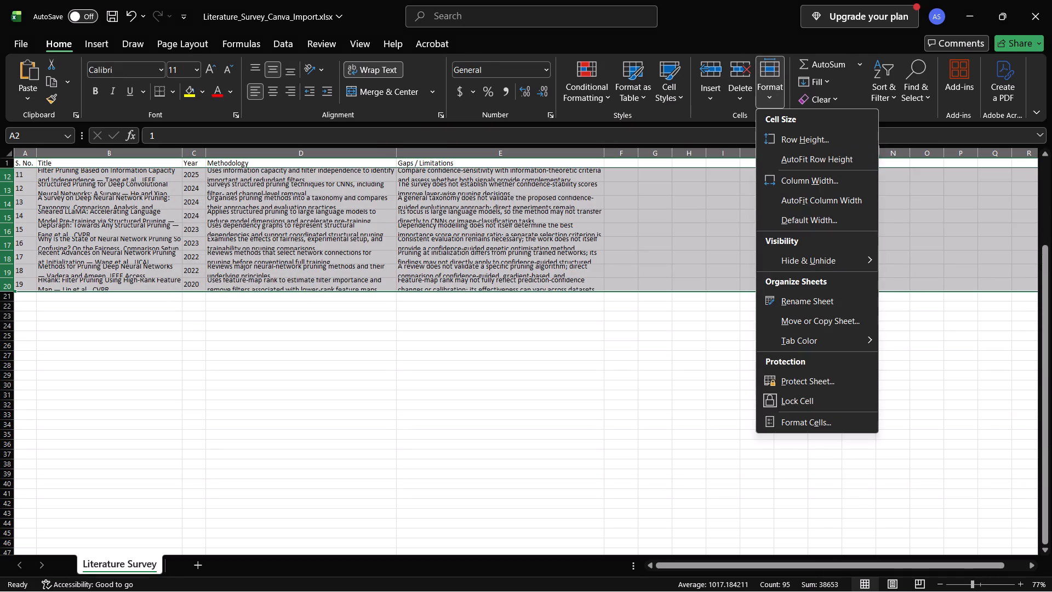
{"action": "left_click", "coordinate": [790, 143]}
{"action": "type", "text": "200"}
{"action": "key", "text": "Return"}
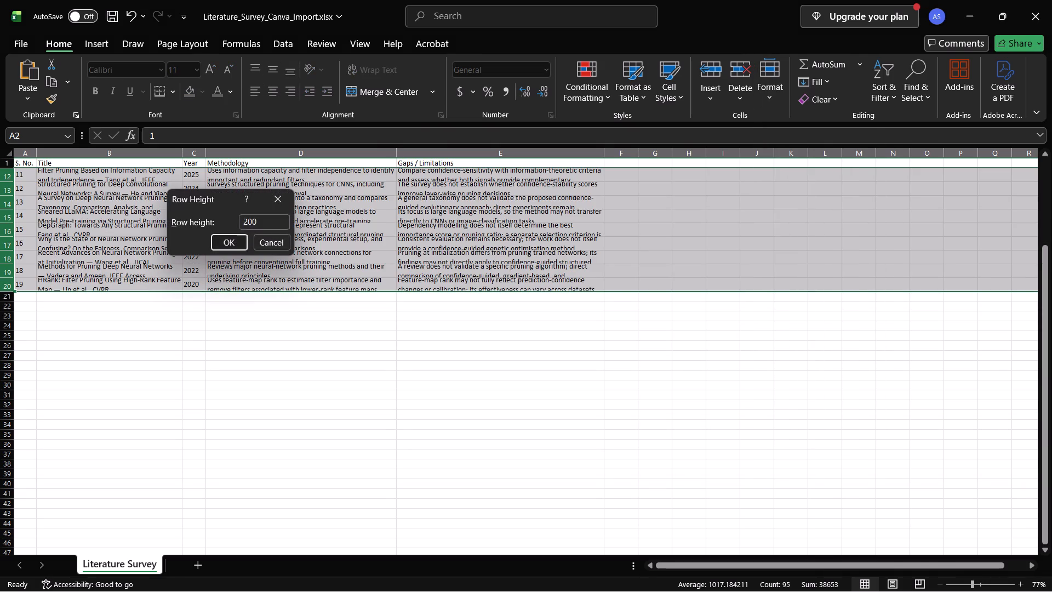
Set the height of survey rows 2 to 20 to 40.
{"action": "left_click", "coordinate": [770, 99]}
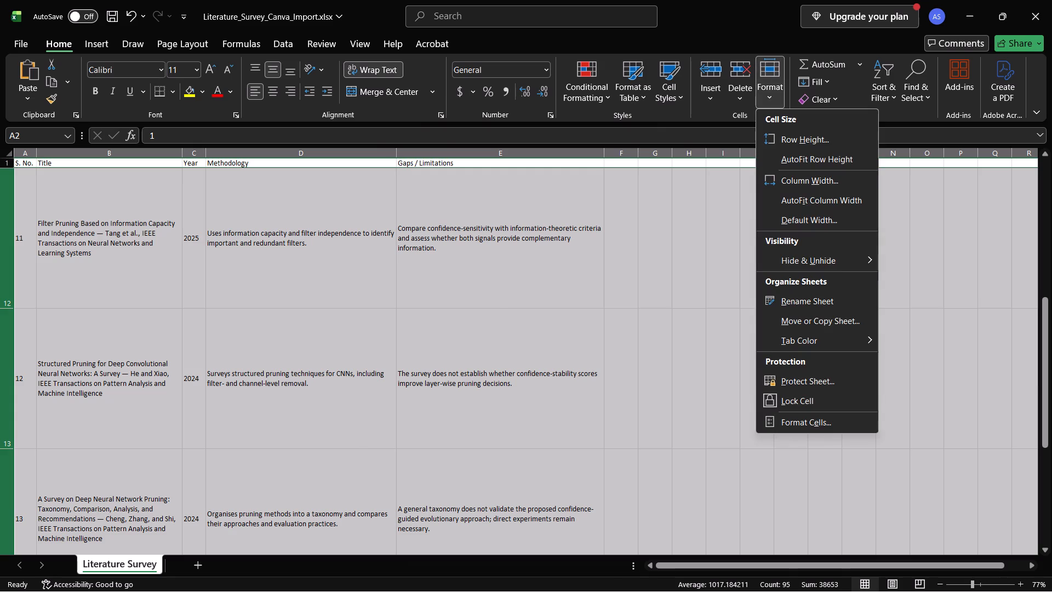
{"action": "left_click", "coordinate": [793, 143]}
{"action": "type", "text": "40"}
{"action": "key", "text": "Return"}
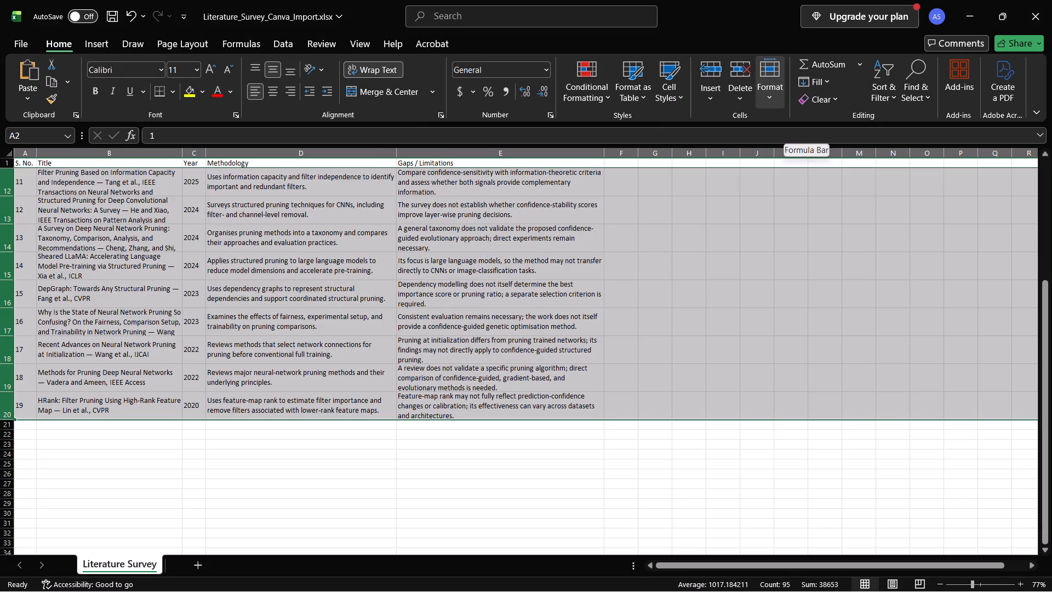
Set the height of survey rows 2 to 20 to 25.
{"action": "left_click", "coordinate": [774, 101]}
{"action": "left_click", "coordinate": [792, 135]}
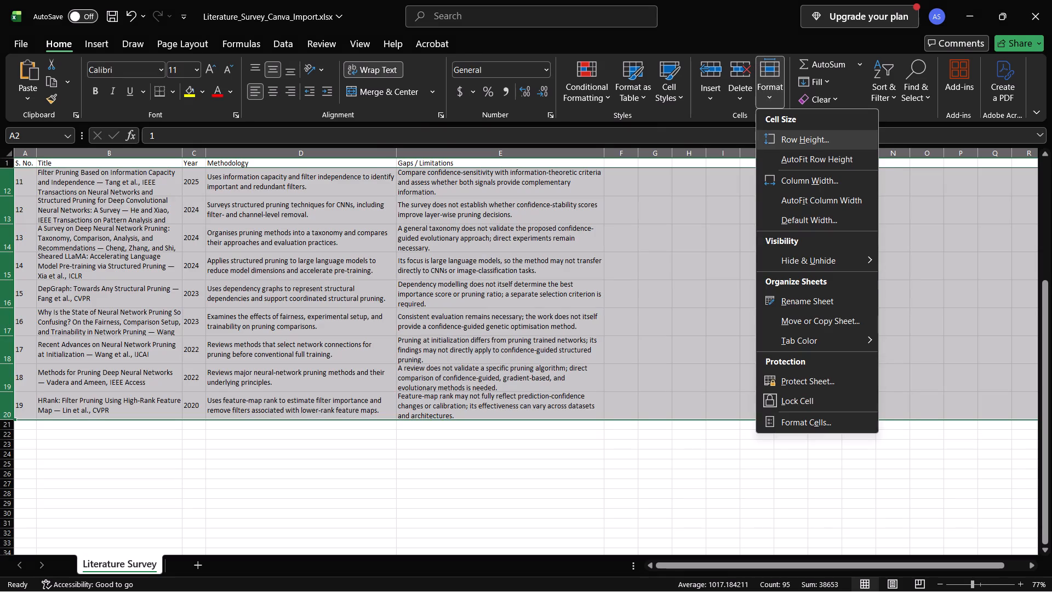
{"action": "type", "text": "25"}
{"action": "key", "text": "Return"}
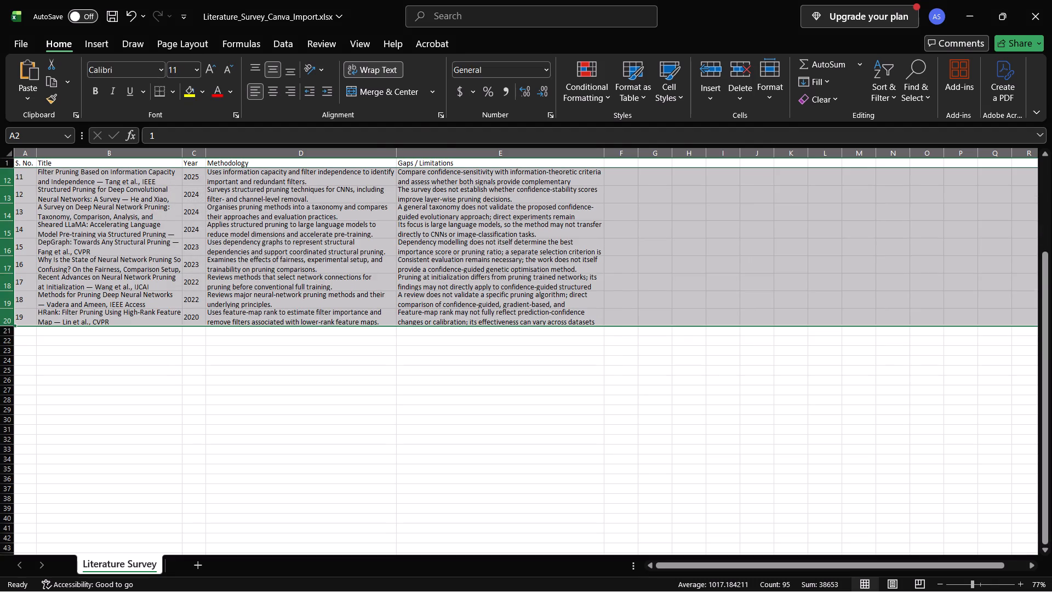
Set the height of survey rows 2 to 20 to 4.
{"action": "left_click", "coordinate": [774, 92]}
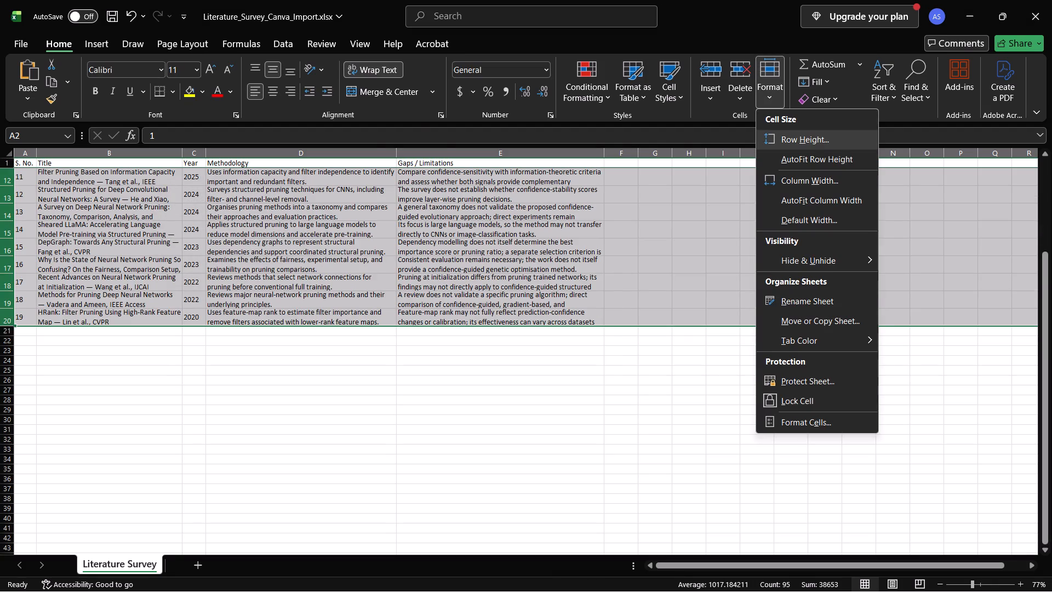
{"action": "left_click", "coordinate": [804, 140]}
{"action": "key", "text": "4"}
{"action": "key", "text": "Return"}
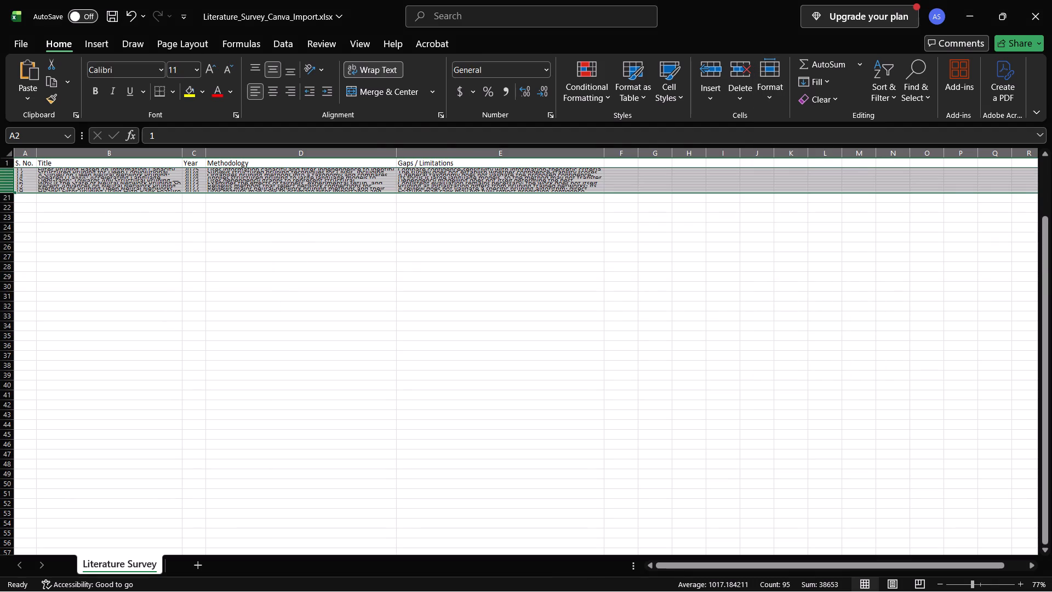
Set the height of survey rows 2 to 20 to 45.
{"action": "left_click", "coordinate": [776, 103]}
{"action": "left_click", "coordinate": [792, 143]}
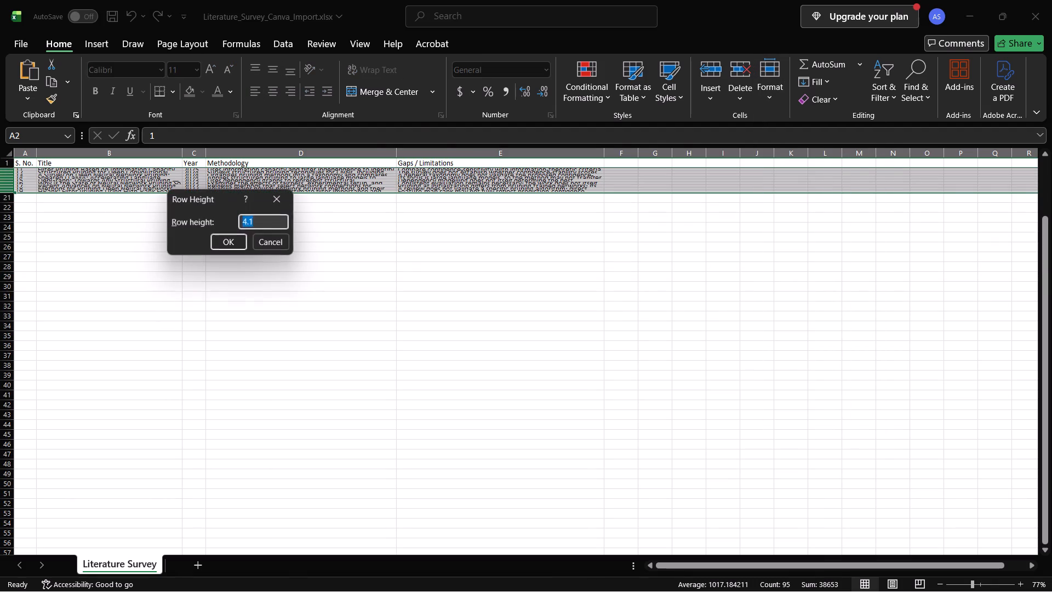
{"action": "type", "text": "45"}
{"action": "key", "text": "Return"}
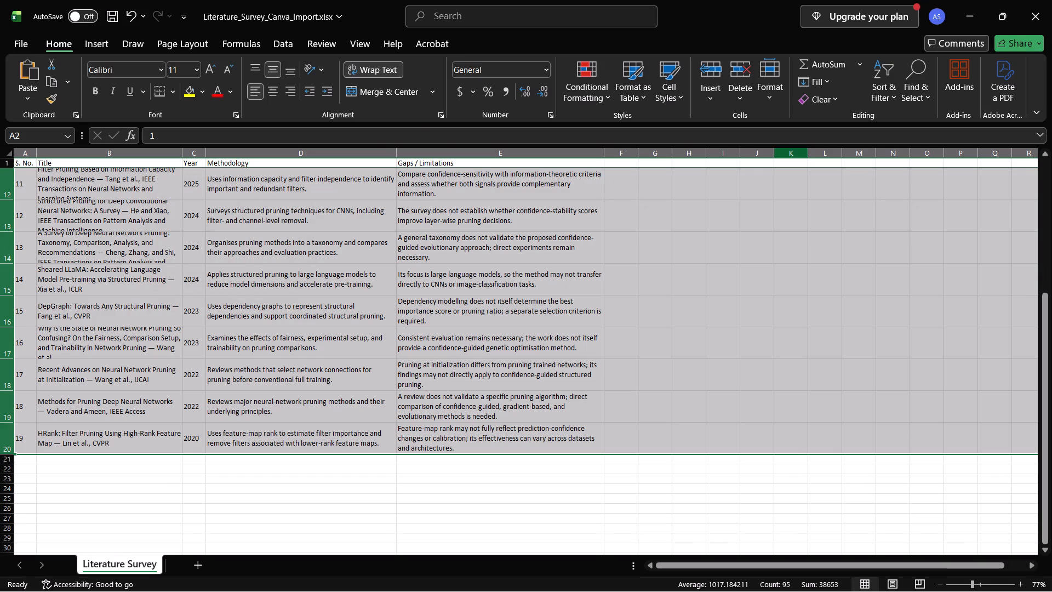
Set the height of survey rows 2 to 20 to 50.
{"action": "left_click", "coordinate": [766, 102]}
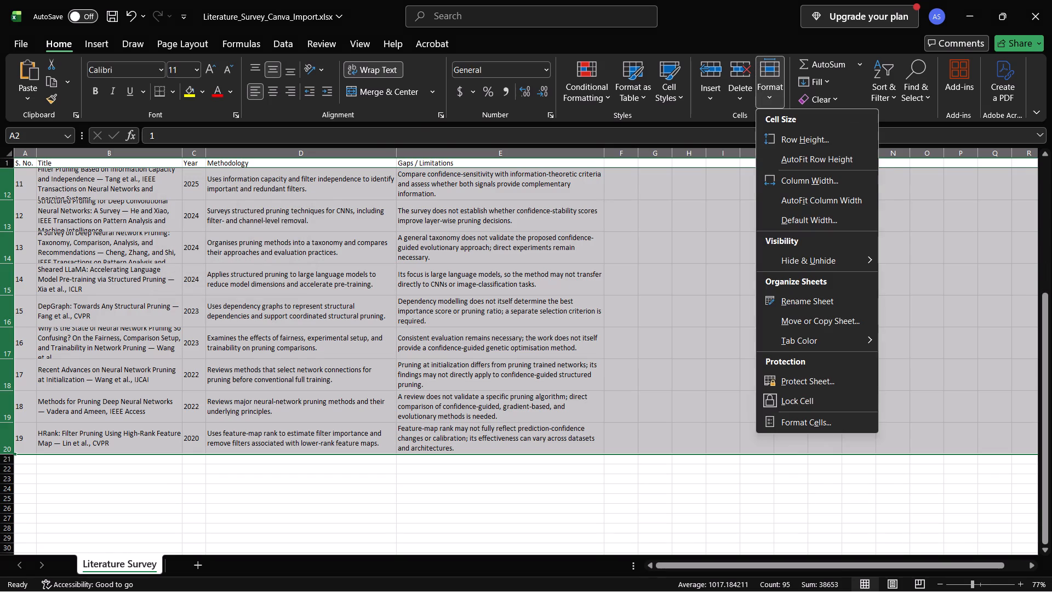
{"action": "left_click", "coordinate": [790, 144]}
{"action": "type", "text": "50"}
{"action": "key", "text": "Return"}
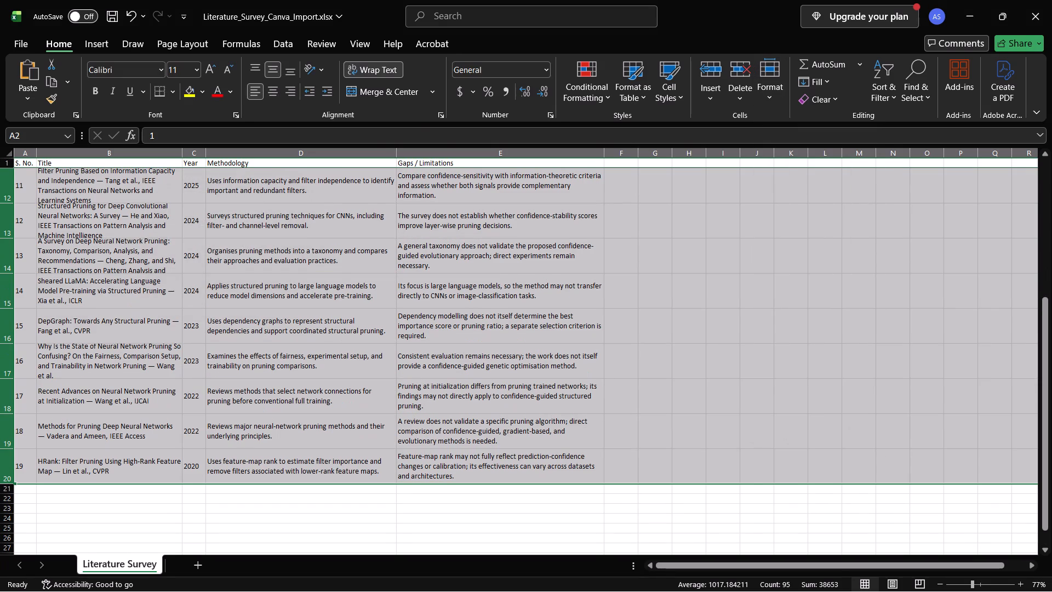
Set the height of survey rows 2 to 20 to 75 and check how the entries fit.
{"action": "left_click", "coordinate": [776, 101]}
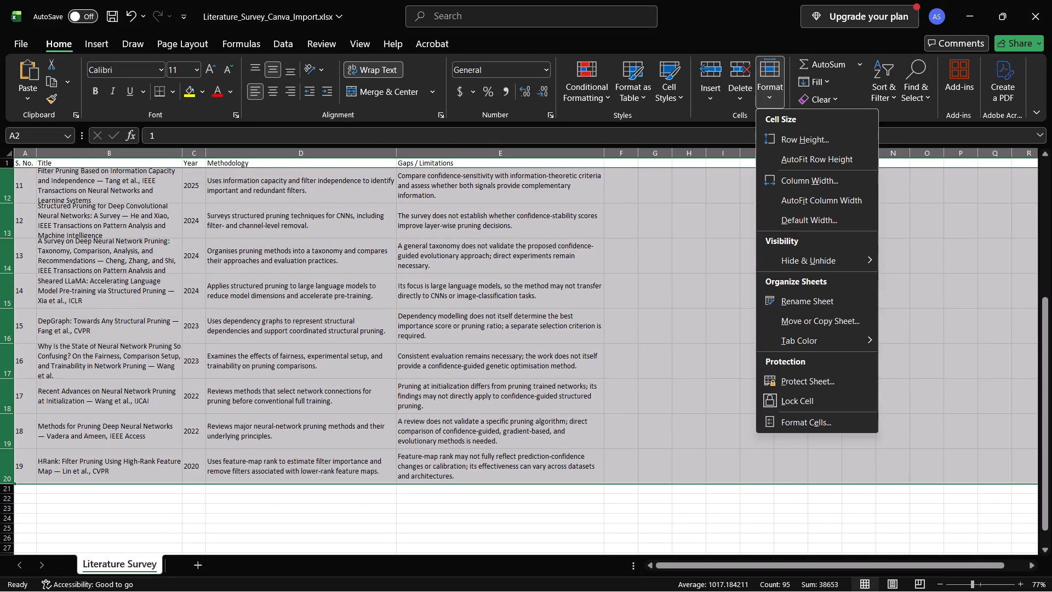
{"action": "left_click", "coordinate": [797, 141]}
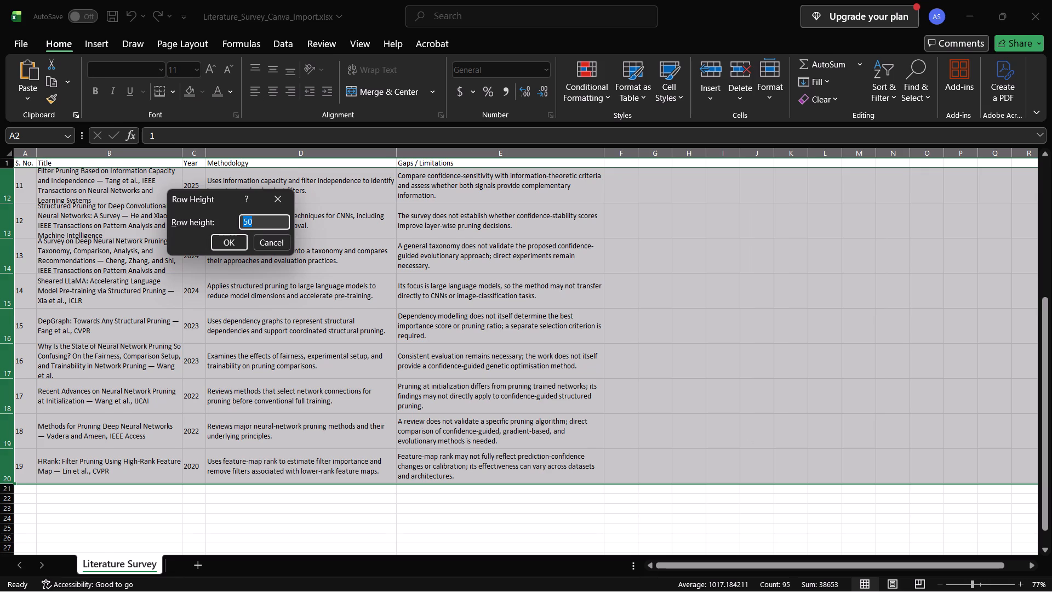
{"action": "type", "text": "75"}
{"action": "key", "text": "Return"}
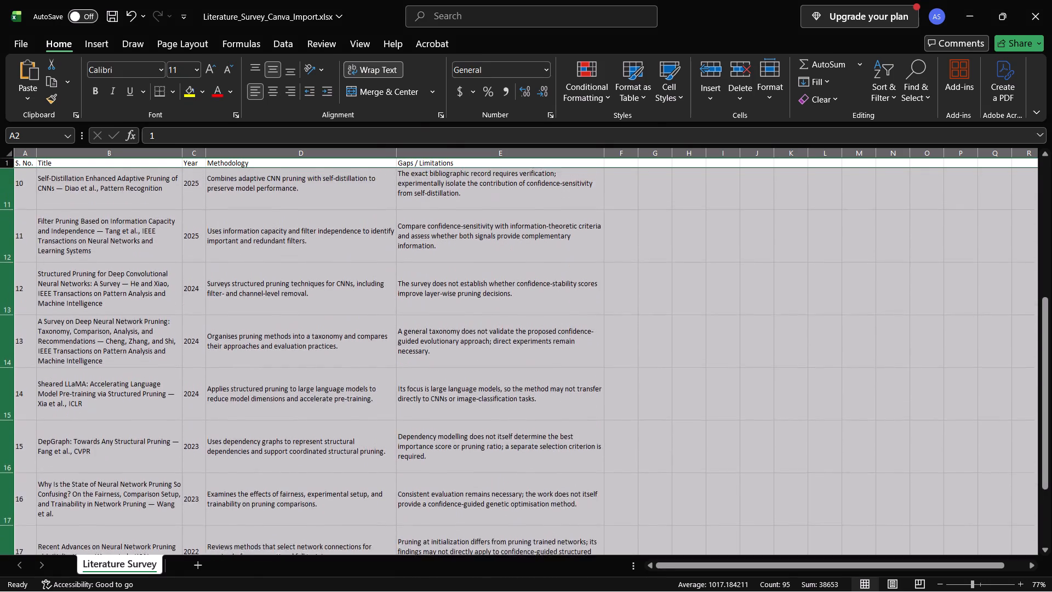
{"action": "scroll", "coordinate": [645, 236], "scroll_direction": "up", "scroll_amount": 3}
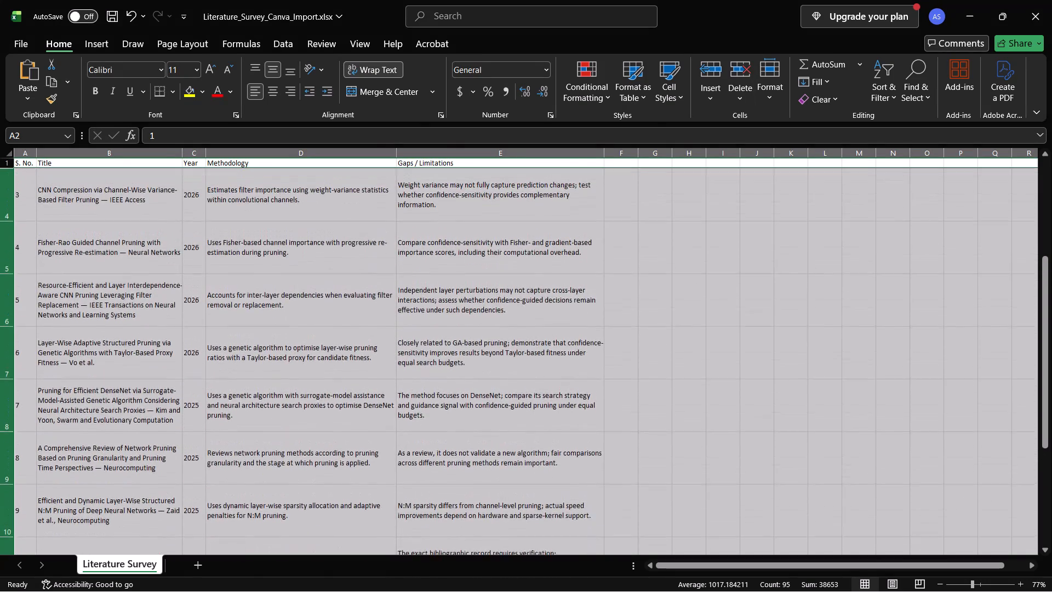
Set a uniform height of 70 for survey rows 2 to 20.
{"action": "left_click", "coordinate": [769, 94]}
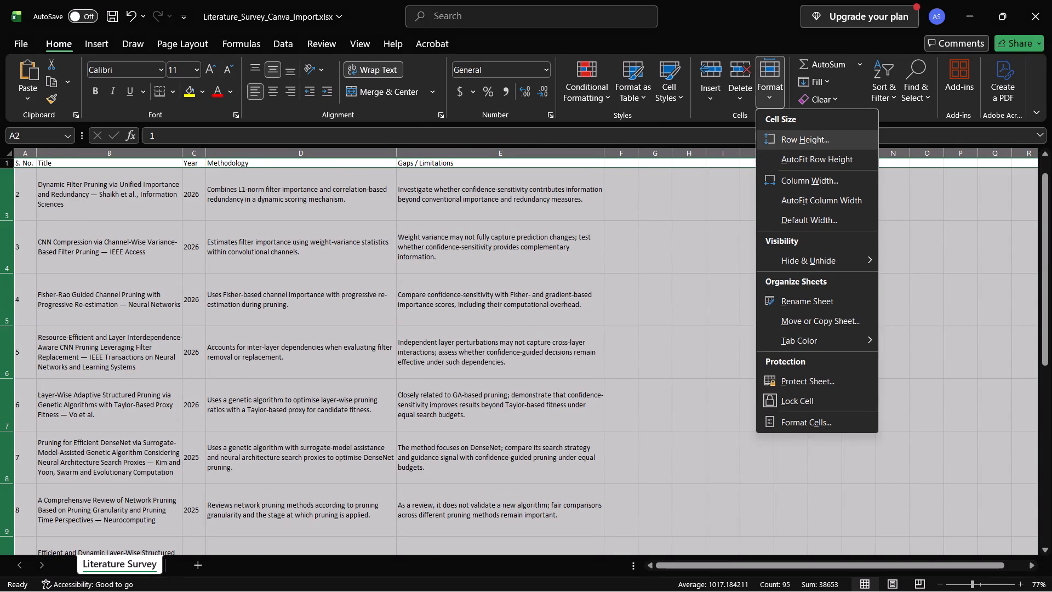
{"action": "left_click", "coordinate": [789, 137]}
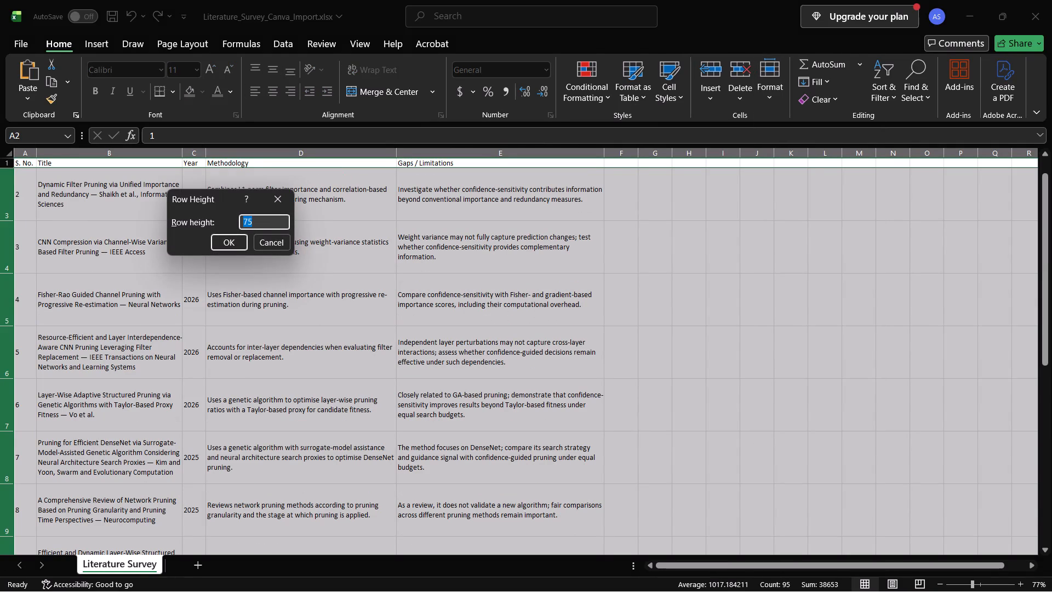
{"action": "type", "text": "70"}
{"action": "key", "text": "Return"}
Examine the survey entries down to S. No. 19 to check that the wrapped text fits within its rows.
{"action": "left_click", "coordinate": [600, 306]}
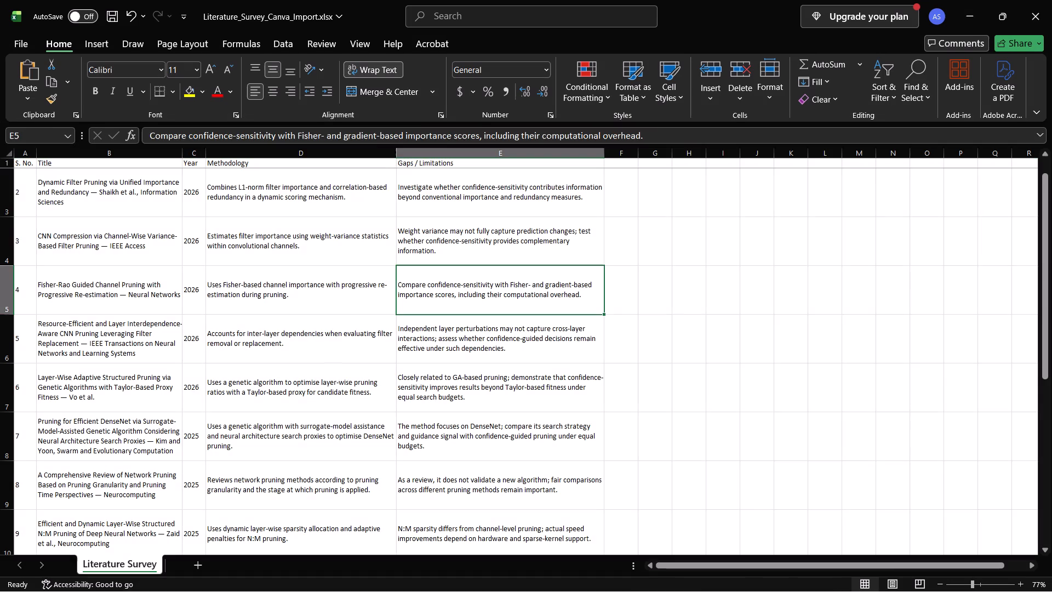
{"action": "scroll", "coordinate": [600, 306], "scroll_direction": "down", "scroll_amount": 4}
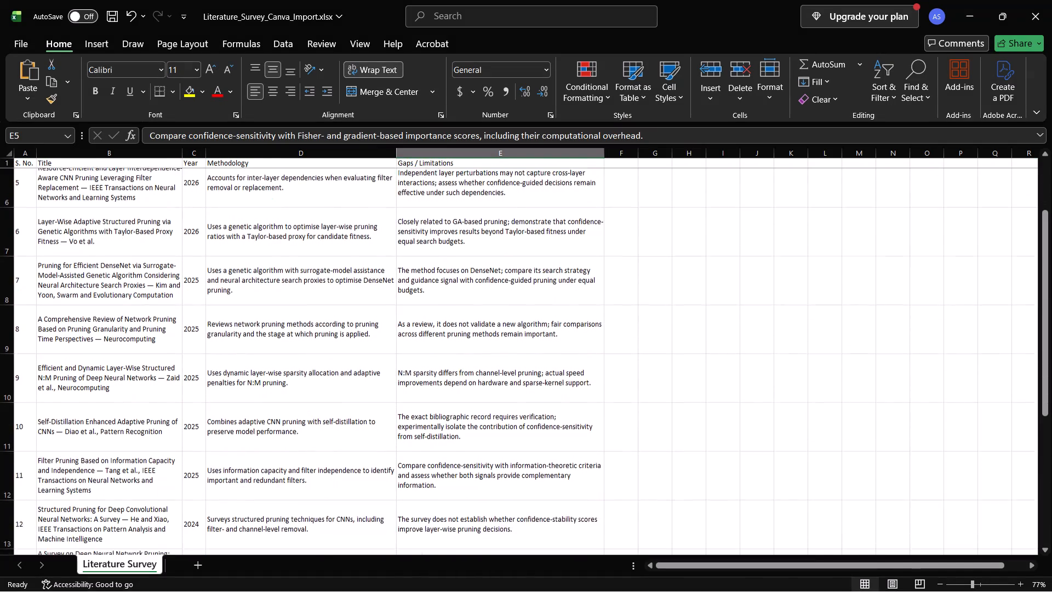
{"action": "scroll", "coordinate": [600, 306], "scroll_direction": "down", "scroll_amount": 3}
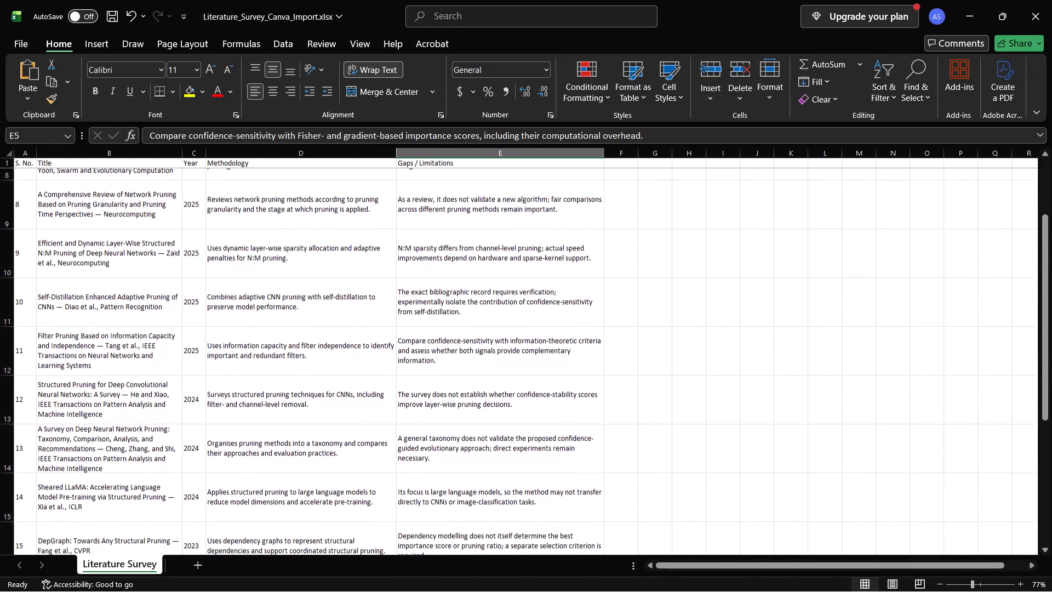
{"action": "scroll", "coordinate": [600, 306], "scroll_direction": "down", "scroll_amount": 2}
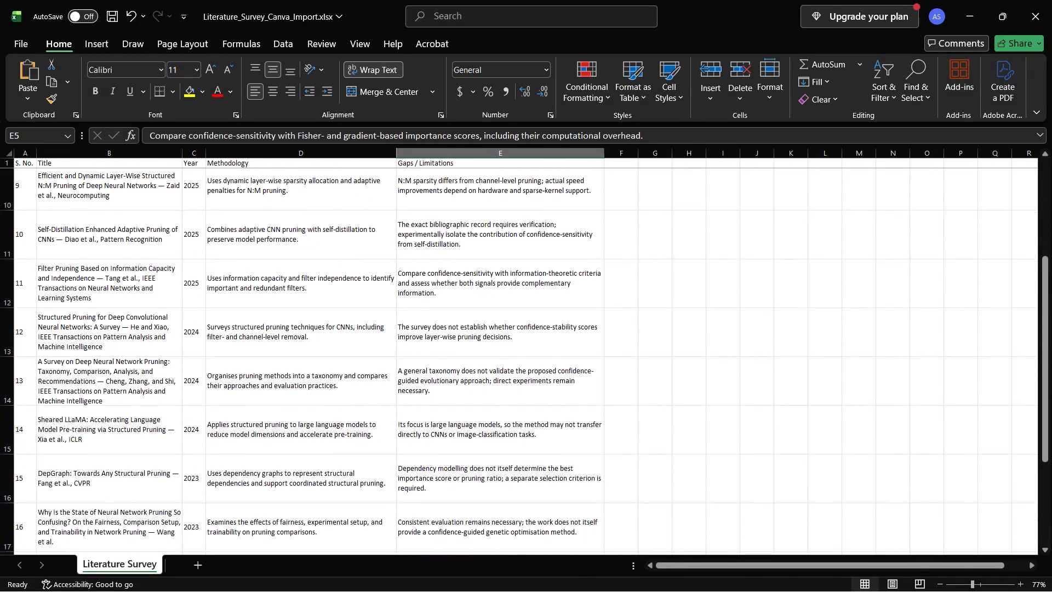
{"action": "scroll", "coordinate": [600, 306], "scroll_direction": "down", "scroll_amount": 3}
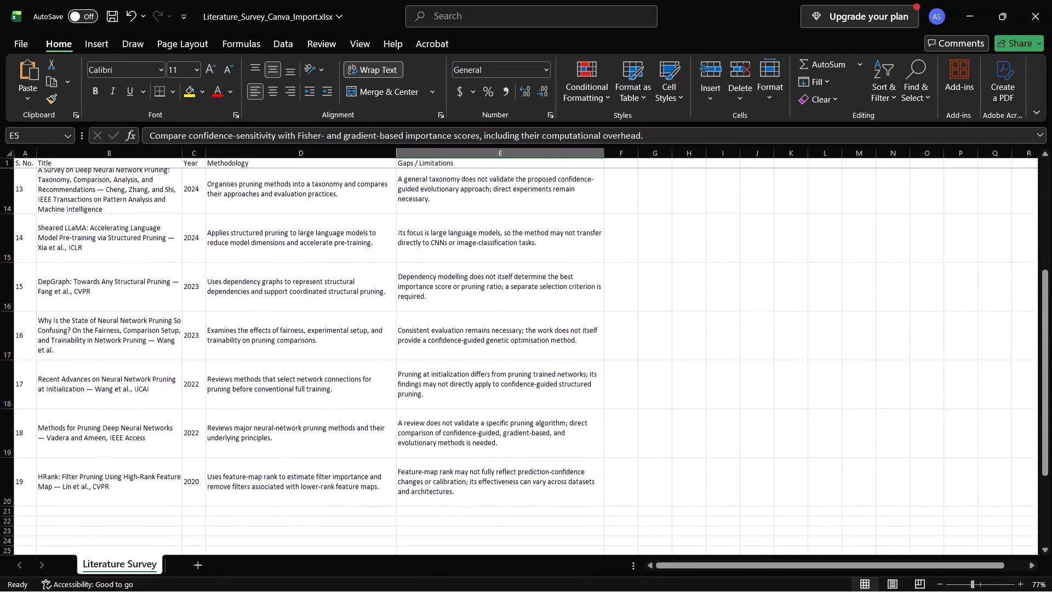
{"action": "scroll", "coordinate": [600, 306], "scroll_direction": "right", "scroll_amount": 1}
{"action": "scroll", "coordinate": [600, 306], "scroll_direction": "up", "scroll_amount": 4}
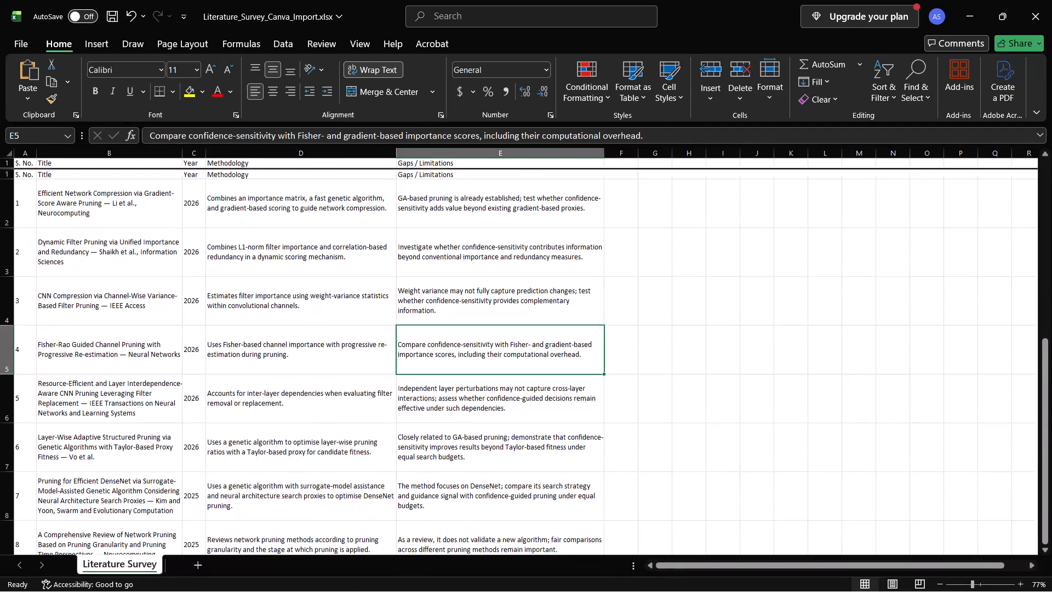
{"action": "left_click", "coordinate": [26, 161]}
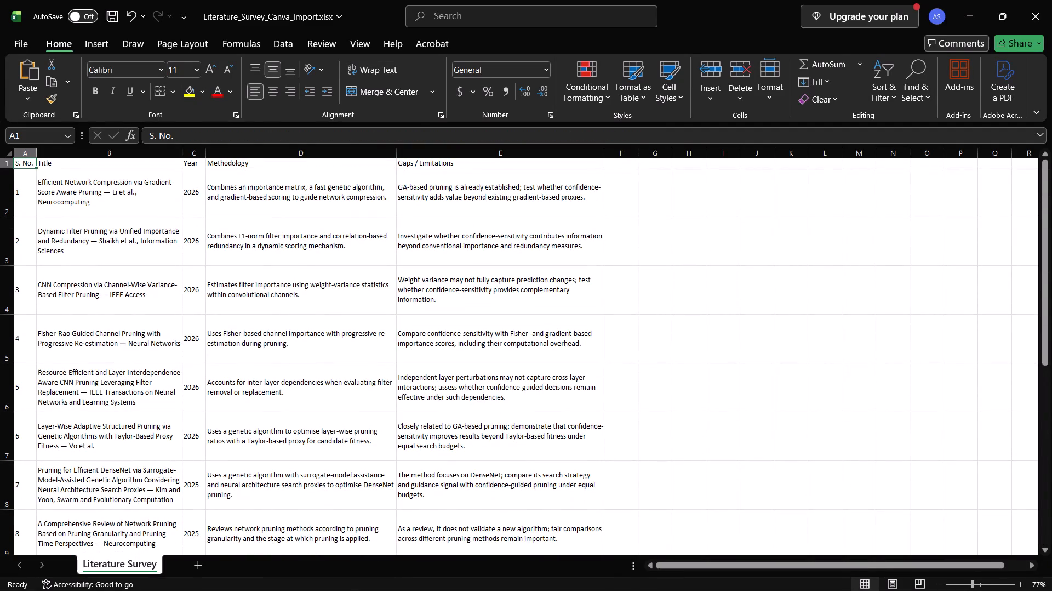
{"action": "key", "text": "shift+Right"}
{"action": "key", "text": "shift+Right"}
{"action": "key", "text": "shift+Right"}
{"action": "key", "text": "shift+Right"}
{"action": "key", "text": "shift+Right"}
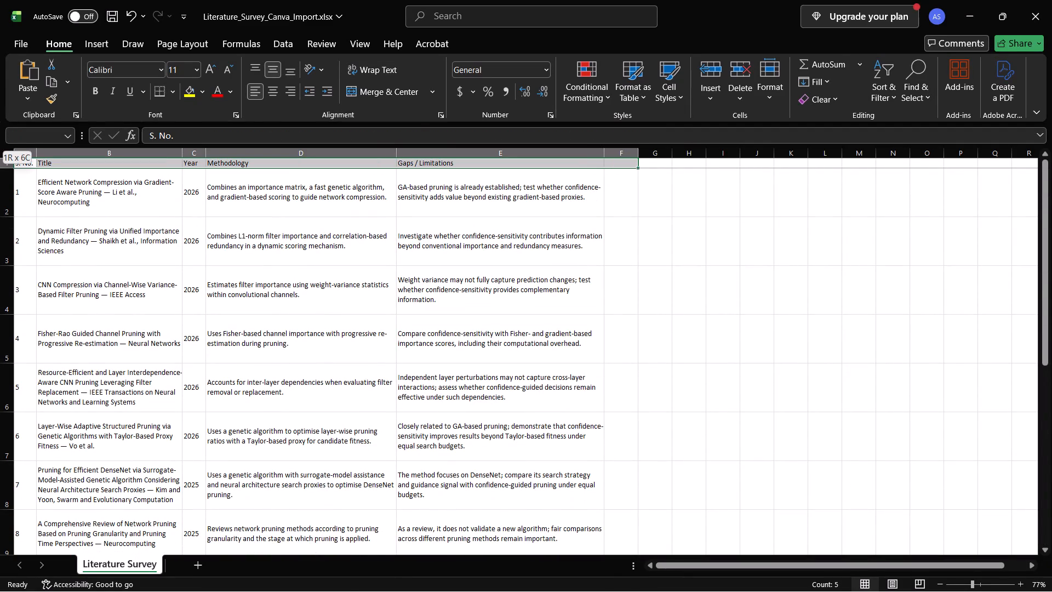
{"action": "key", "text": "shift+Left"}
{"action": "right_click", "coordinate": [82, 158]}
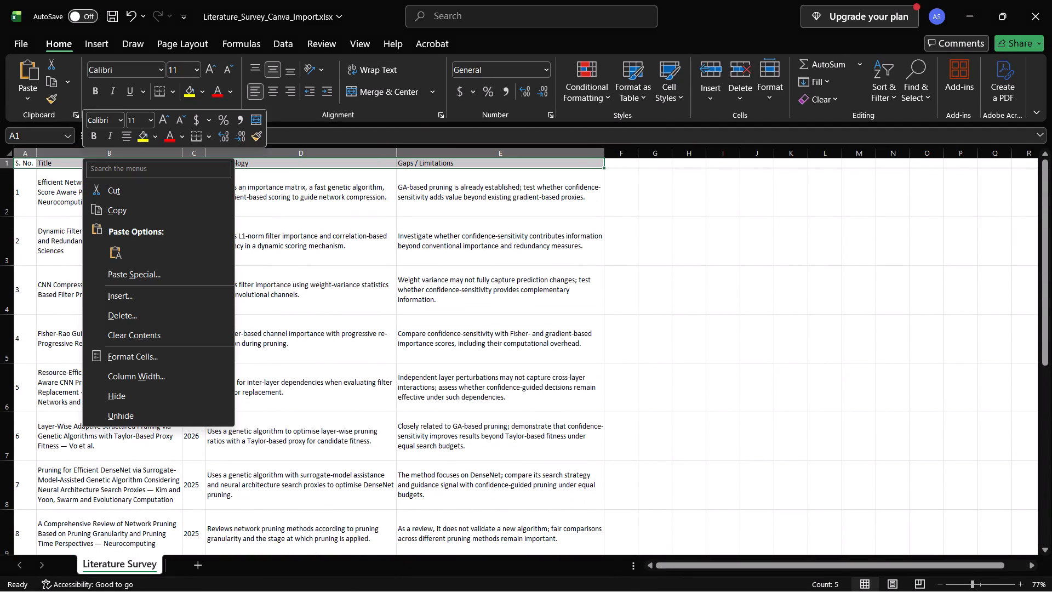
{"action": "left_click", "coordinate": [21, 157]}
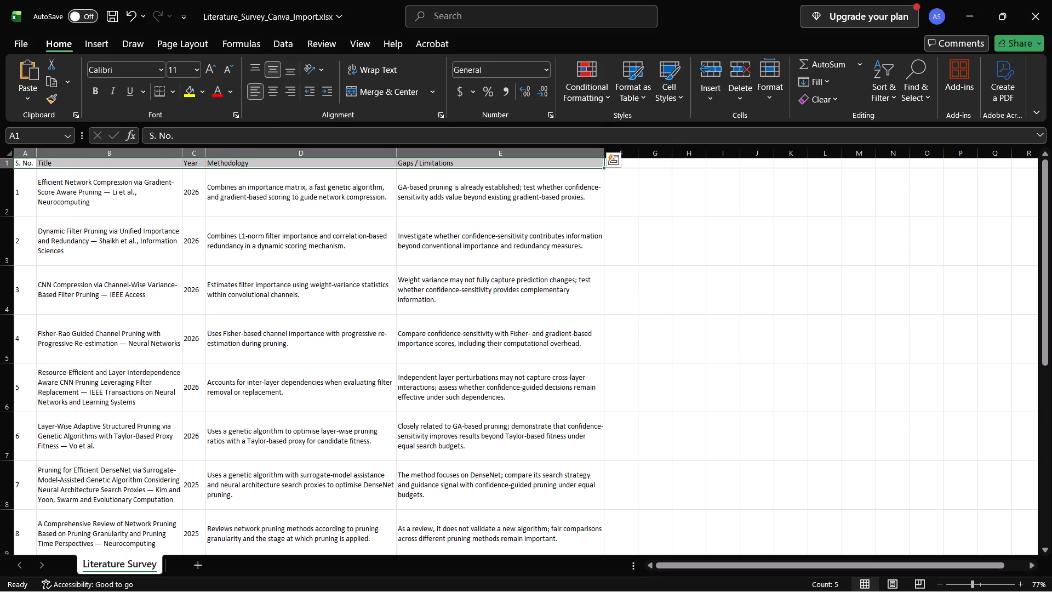
Filter the survey by the value of the S. No. header cell.
{"action": "left_click", "coordinate": [22, 163]}
{"action": "right_click", "coordinate": [22, 163]}
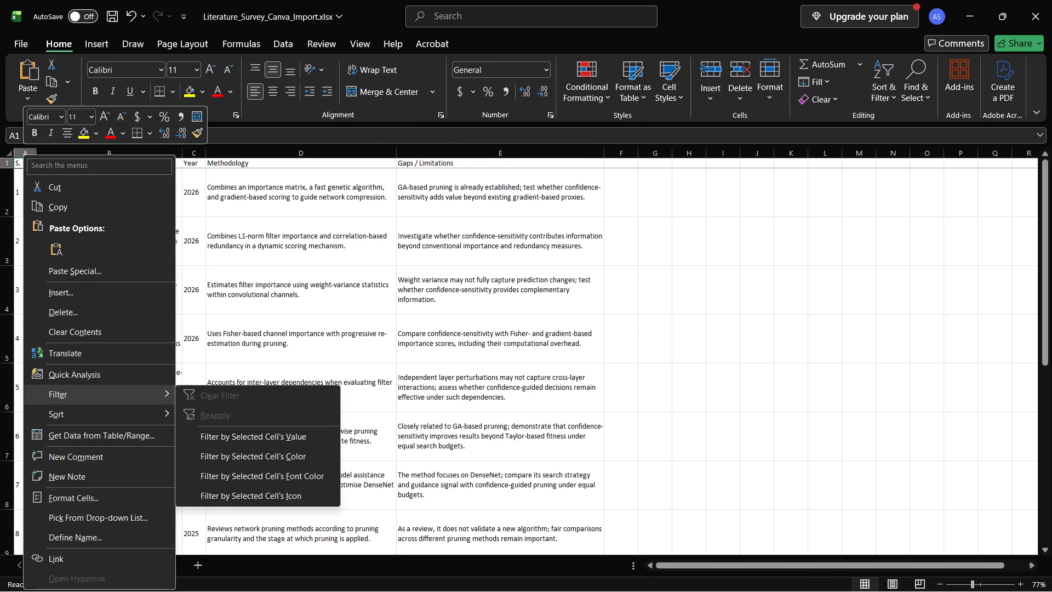
{"action": "left_click", "coordinate": [250, 432]}
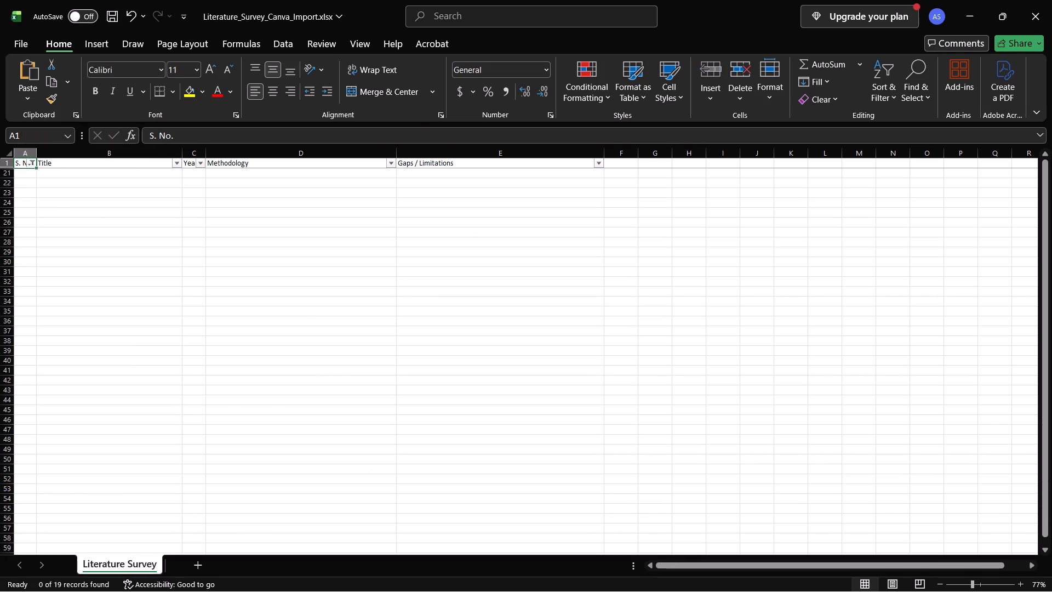
{"action": "scroll", "coordinate": [223, 264], "scroll_direction": "up", "scroll_amount": 2}
Select all values in the S. No. filter to show every survey entry.
{"action": "left_click", "coordinate": [28, 163]}
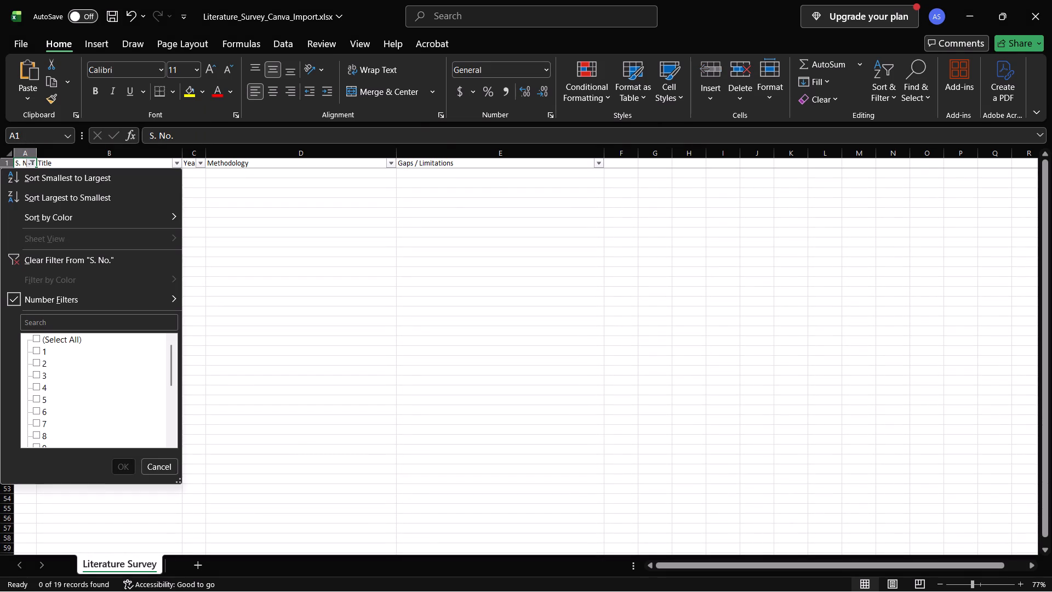
{"action": "left_click", "coordinate": [34, 334]}
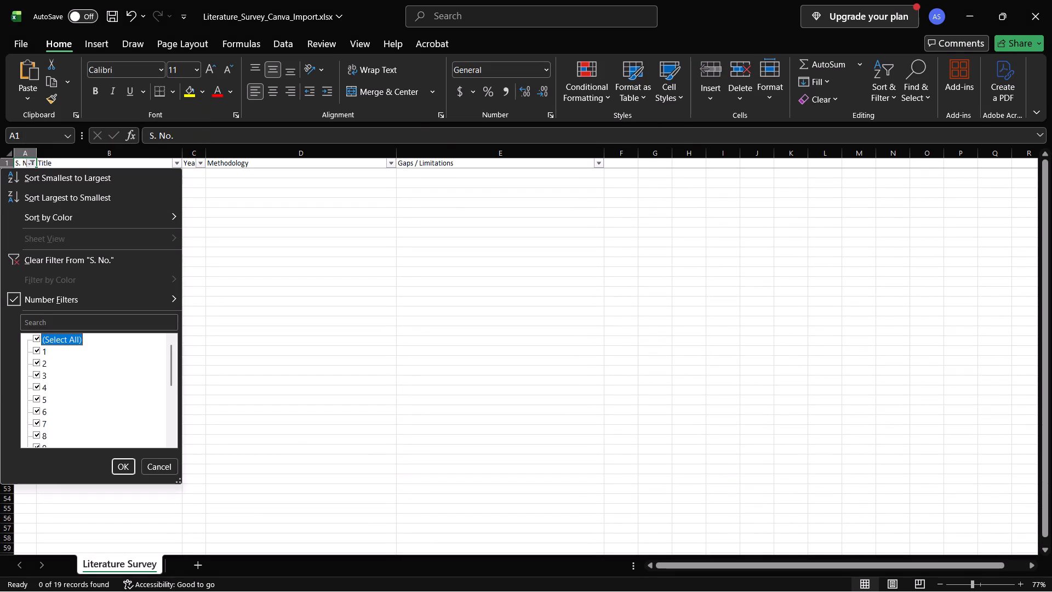
{"action": "left_click", "coordinate": [122, 470]}
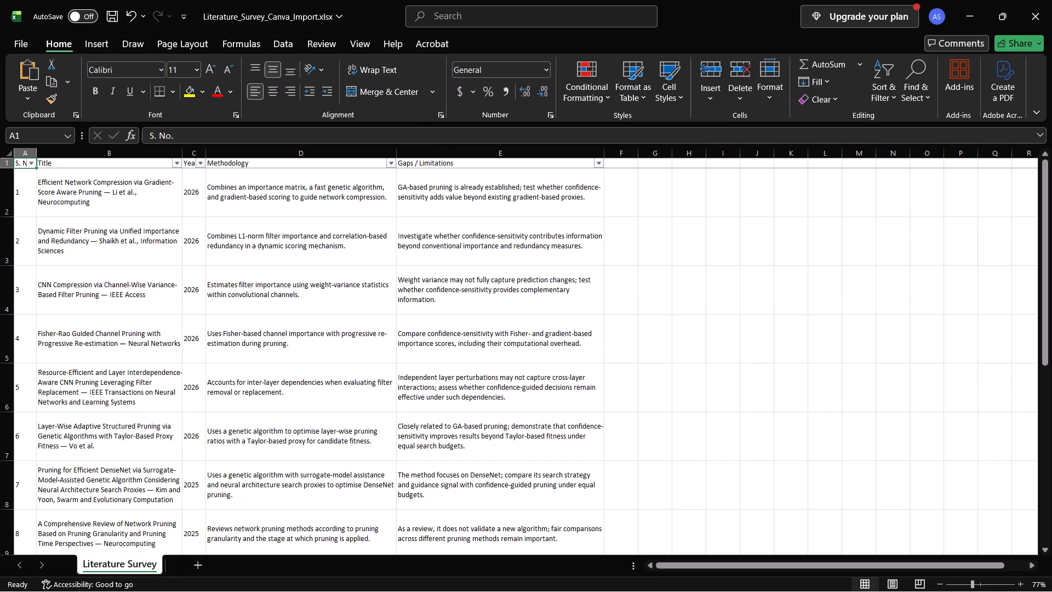
{"action": "left_click", "coordinate": [784, 304]}
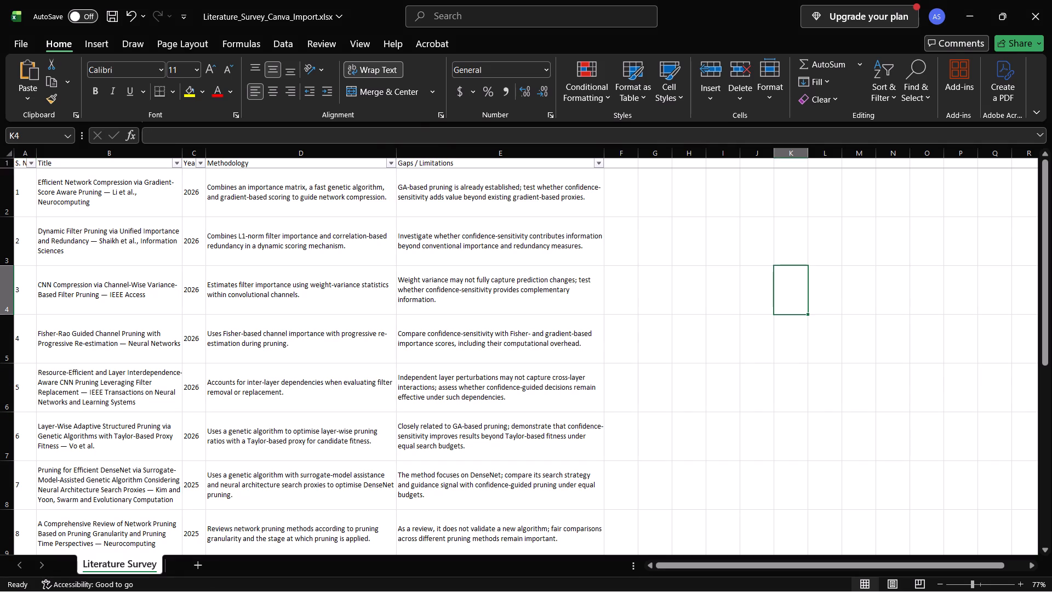
Select the whole survey from the header row through entry 19, columns A to E, and open the Format as Table styles.
{"action": "left_click", "coordinate": [21, 163]}
{"action": "key", "text": "Insert"}
{"action": "key", "text": "Insert"}
{"action": "key", "text": "Insert"}
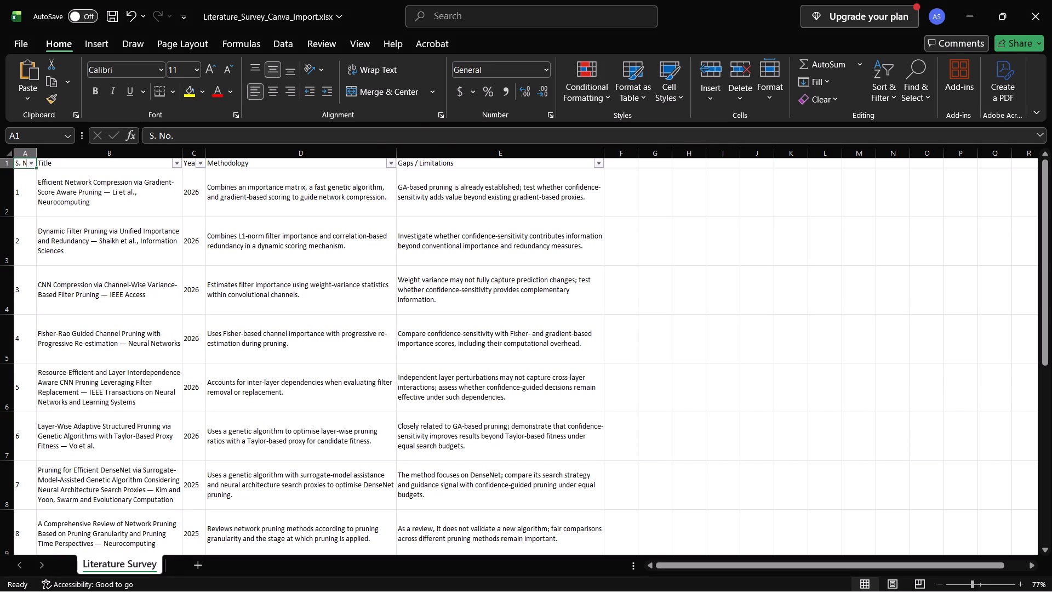
{"action": "key", "text": "shift+Down"}
{"action": "left_click", "coordinate": [21, 163], "text": "shift"}
{"action": "key", "text": "shift+Down"}
{"action": "key", "text": "shift+Down"}
{"action": "key", "text": "ctrl+shift+Down"}
{"action": "key", "text": "ctrl+shift+Down"}
{"action": "key", "text": "ctrl+shift+Down"}
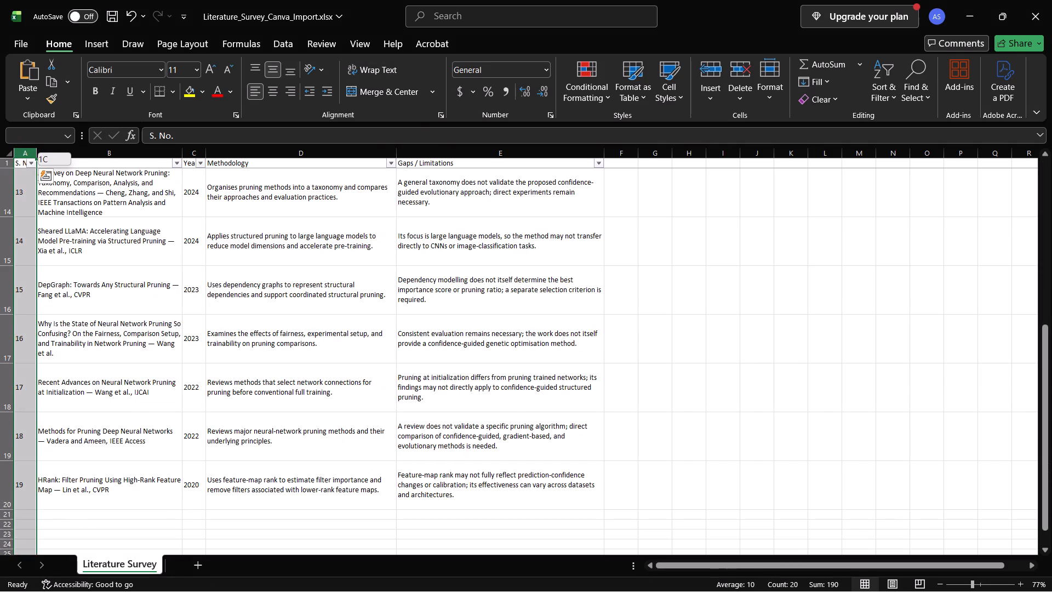
{"action": "key", "text": "ctrl+shift+Up"}
{"action": "key", "text": "ctrl+shift+Right"}
{"action": "key", "text": "ctrl+shift+Right"}
{"action": "key", "text": "ctrl+shift+Left"}
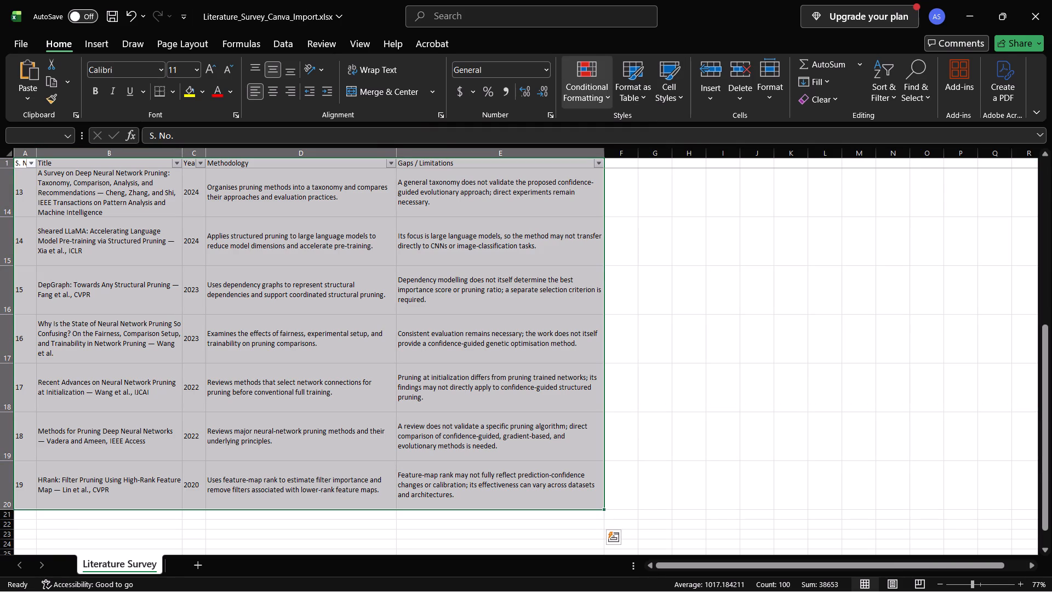
{"action": "left_click", "coordinate": [632, 99]}
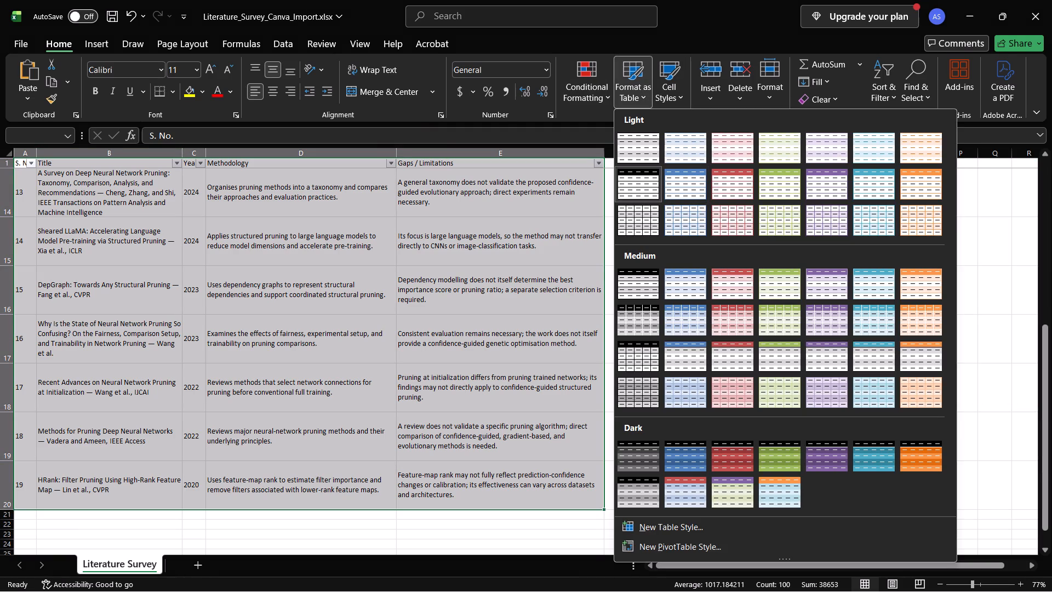
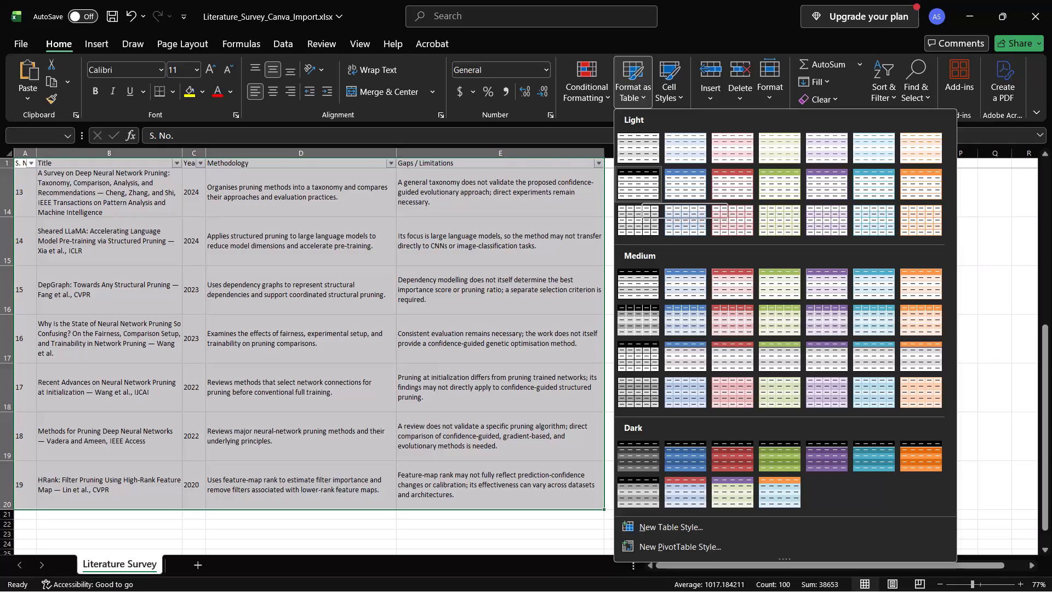
Format range A1:E20 as a table with headers, using the Light table style with a solid black header row.
{"action": "left_click", "coordinate": [639, 190]}
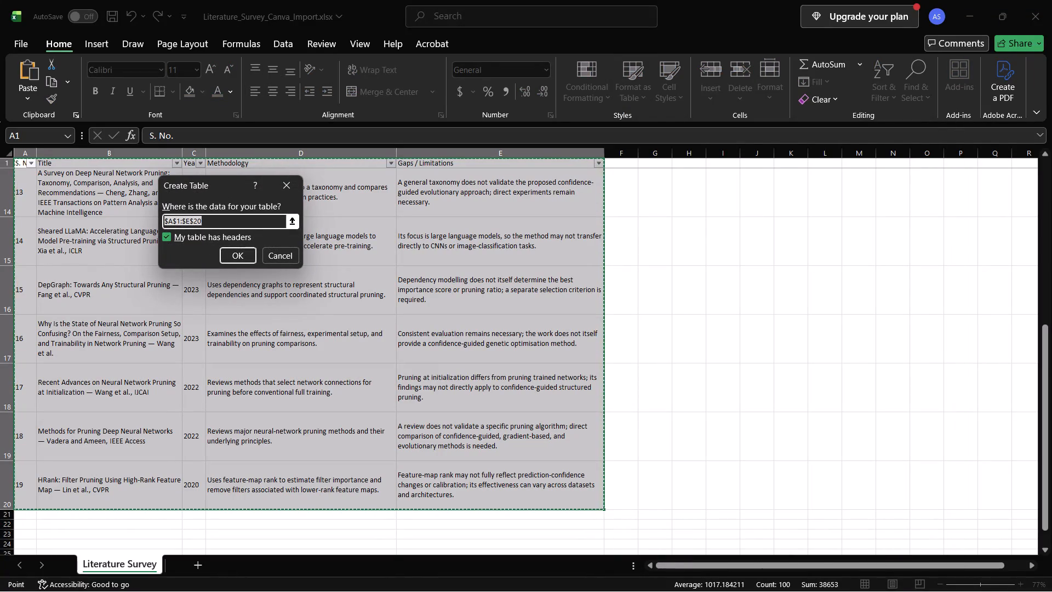
{"action": "key", "text": "Return"}
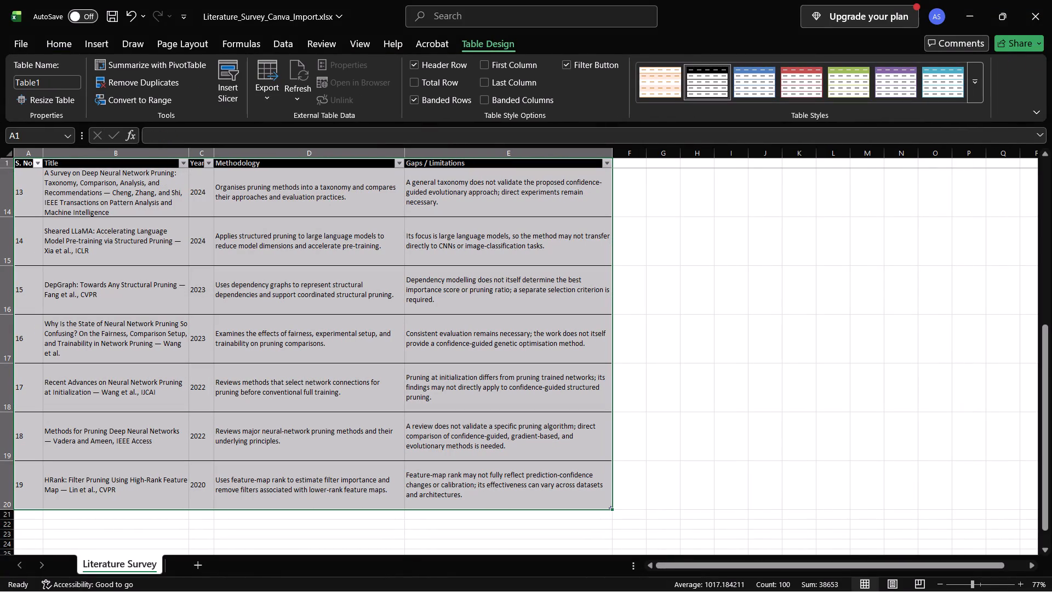
Change the survey table's style to the Light style with a solid blue header row.
{"action": "left_click", "coordinate": [579, 273]}
{"action": "scroll", "coordinate": [579, 273], "scroll_direction": "up", "scroll_amount": 3}
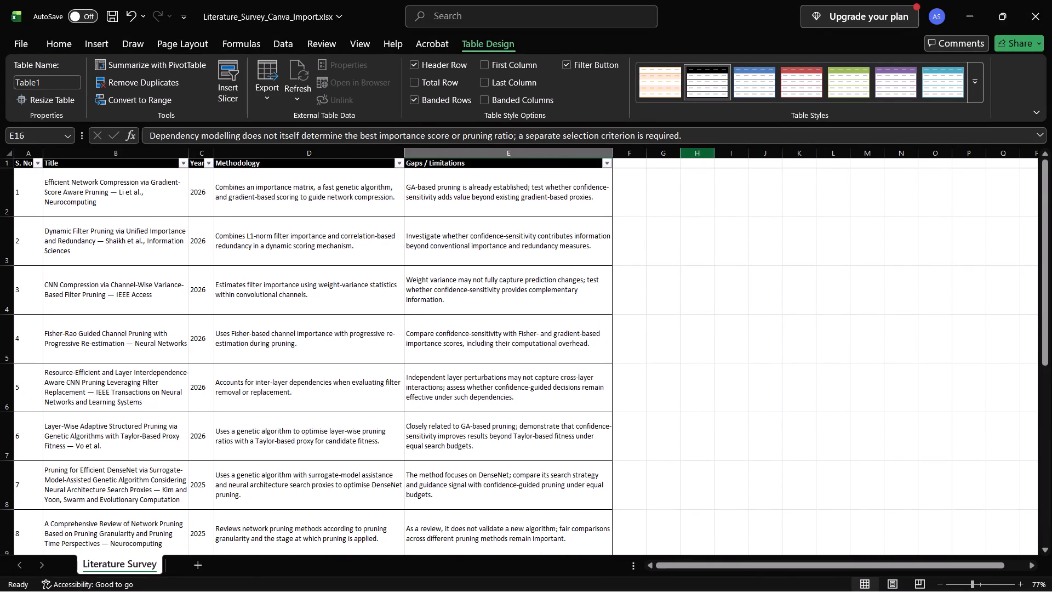
{"action": "left_click", "coordinate": [761, 87]}
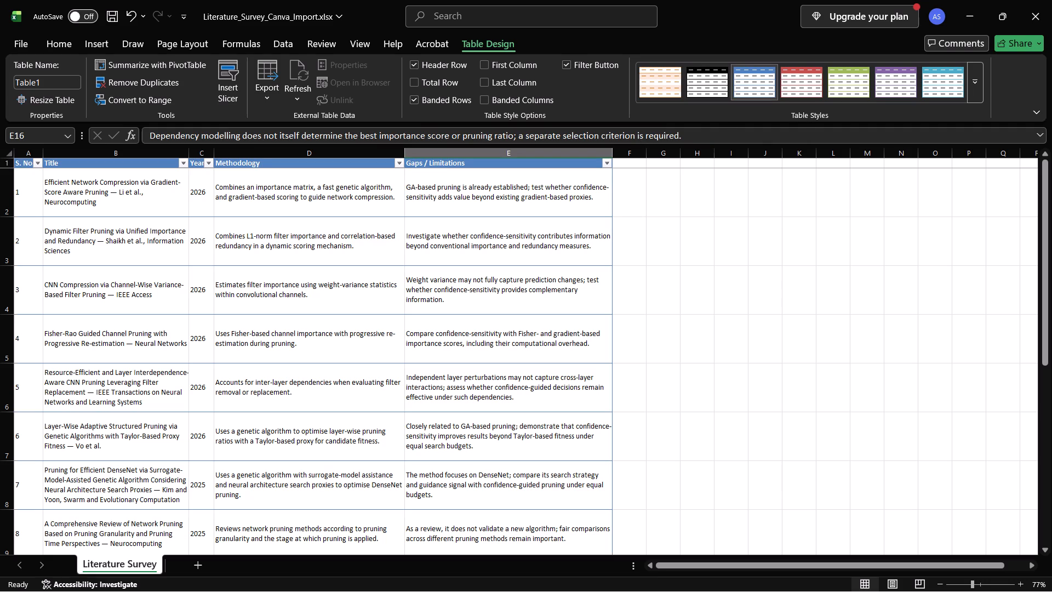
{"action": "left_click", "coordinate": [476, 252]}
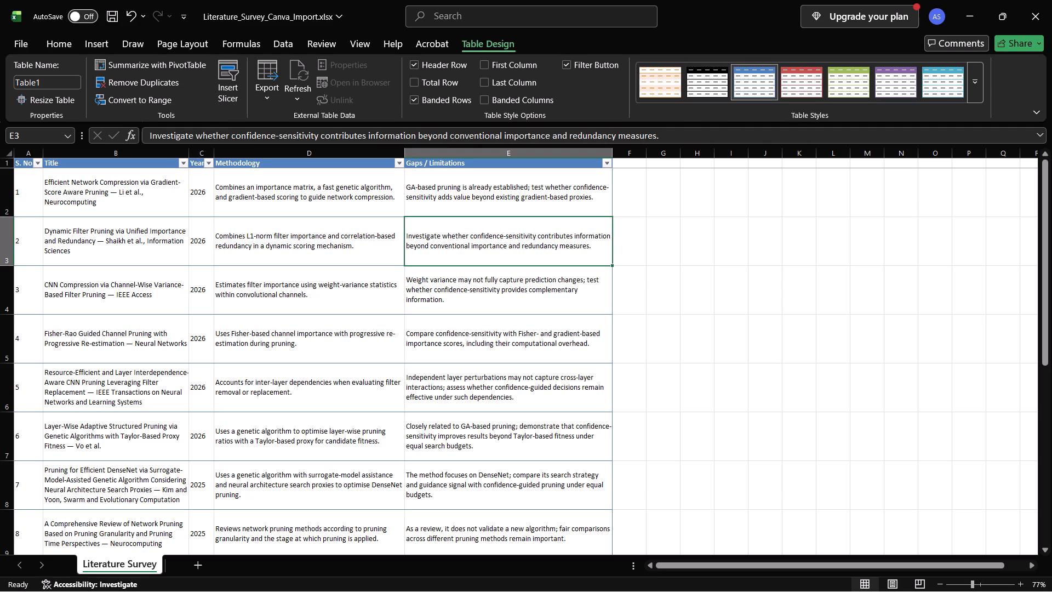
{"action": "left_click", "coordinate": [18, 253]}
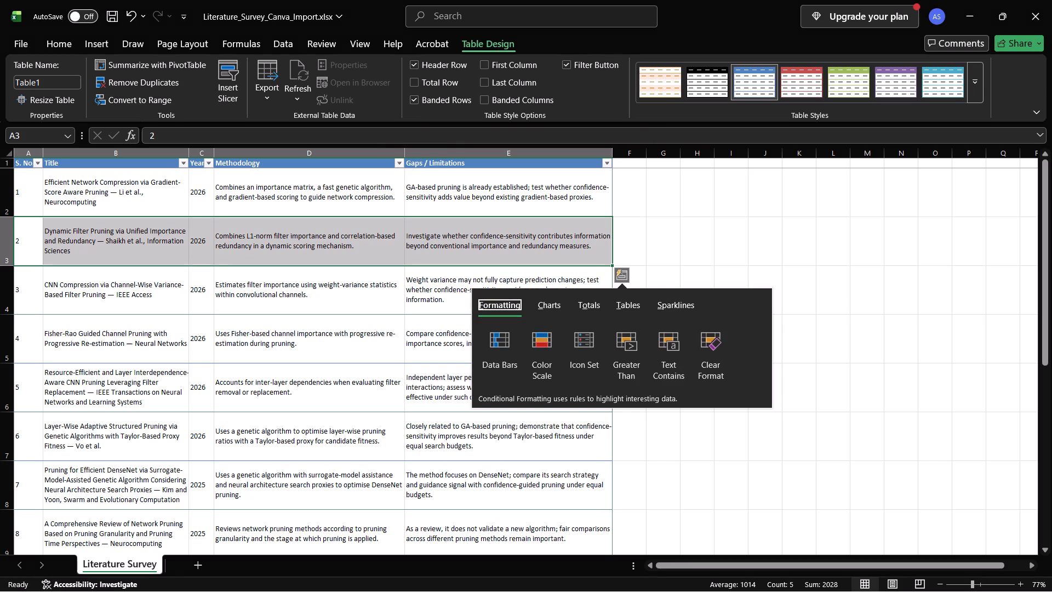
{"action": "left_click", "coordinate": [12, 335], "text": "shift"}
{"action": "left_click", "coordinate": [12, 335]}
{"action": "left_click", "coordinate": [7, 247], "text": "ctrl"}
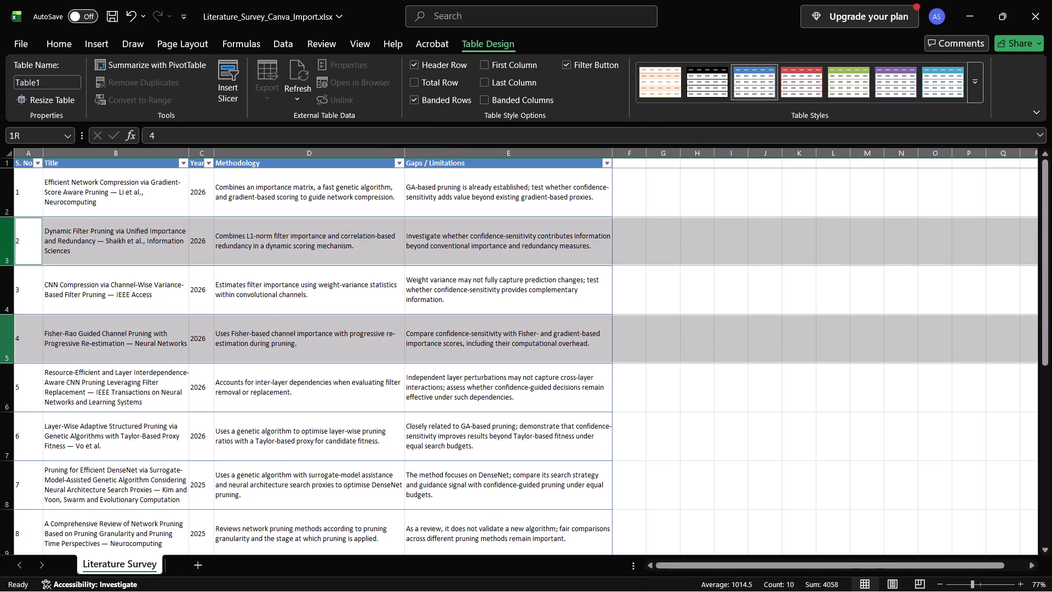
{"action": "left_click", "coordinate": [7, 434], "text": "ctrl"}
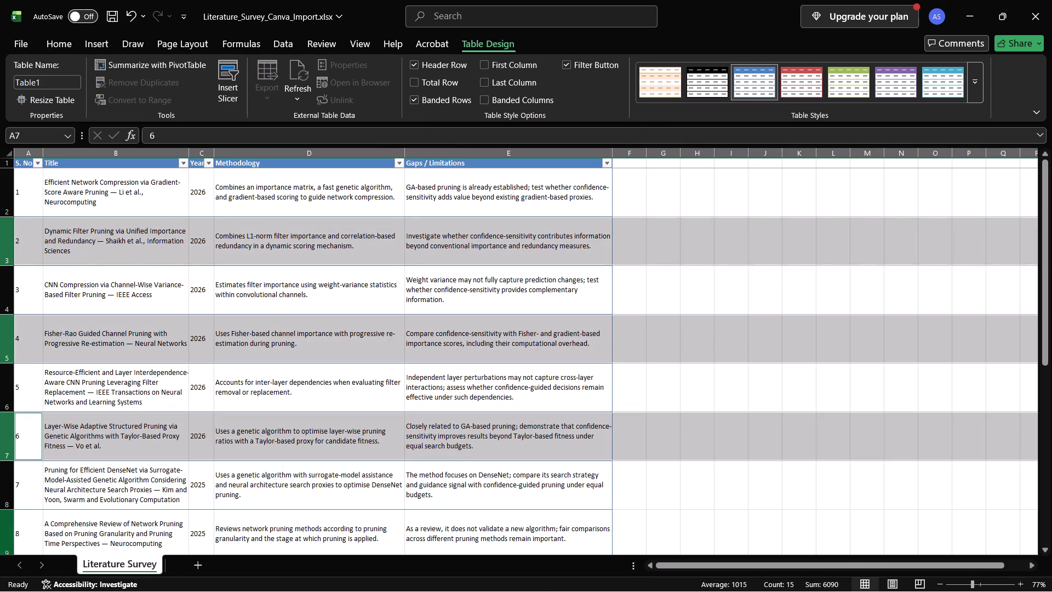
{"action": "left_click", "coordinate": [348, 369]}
Select the cells of entries 2 and 4 together, from S. No. through Gaps / Limitations only.
{"action": "left_click", "coordinate": [557, 241]}
{"action": "key", "text": "shift+Left"}
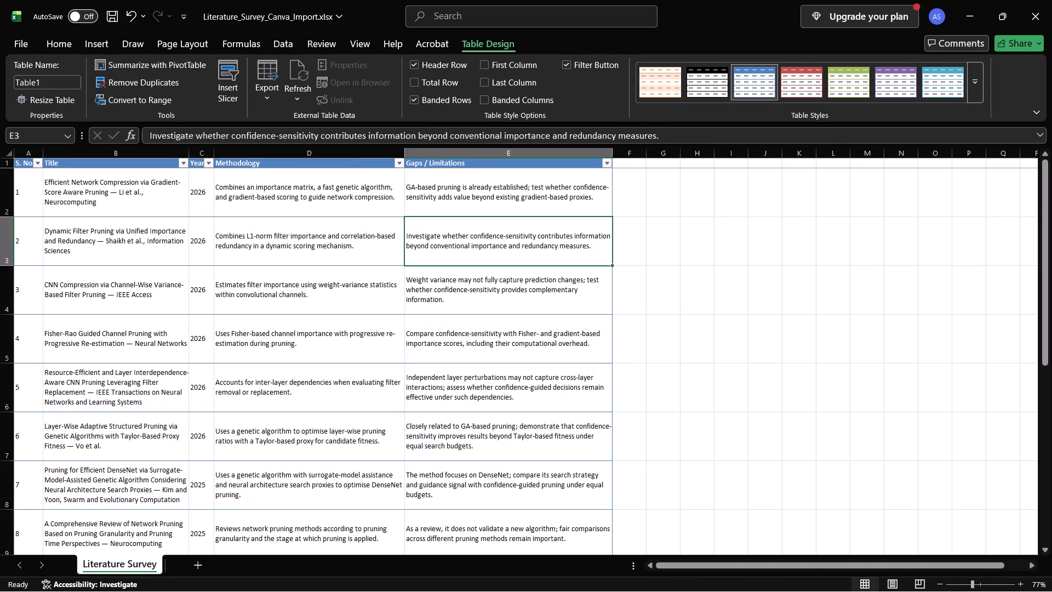
{"action": "key", "text": "shift+Left"}
{"action": "left_click", "coordinate": [164, 242], "text": "ctrl"}
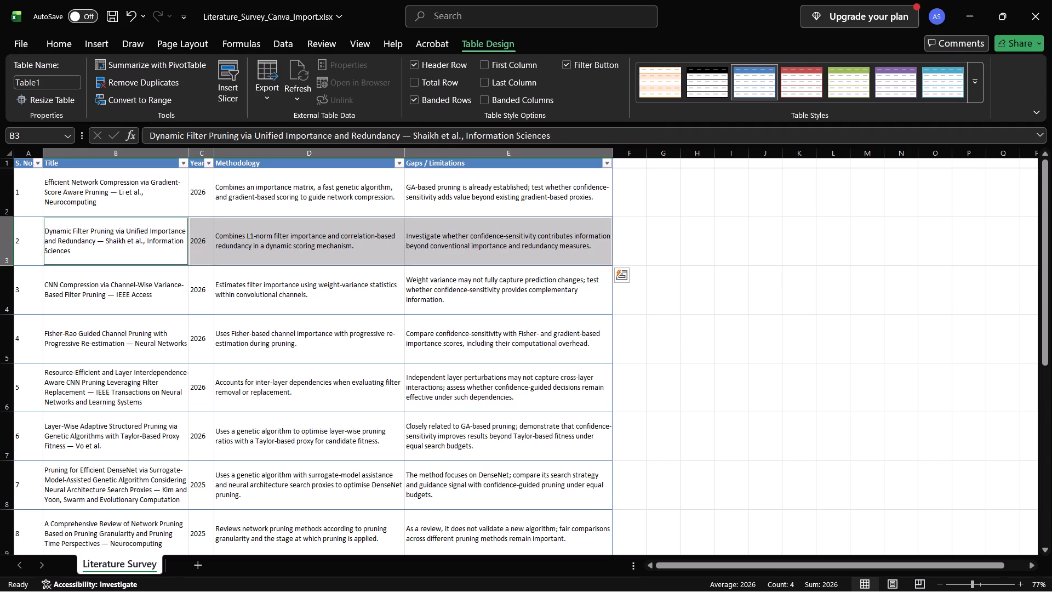
{"action": "left_click", "coordinate": [31, 248], "text": "ctrl"}
{"action": "double_click", "coordinate": [33, 341], "text": "ctrl"}
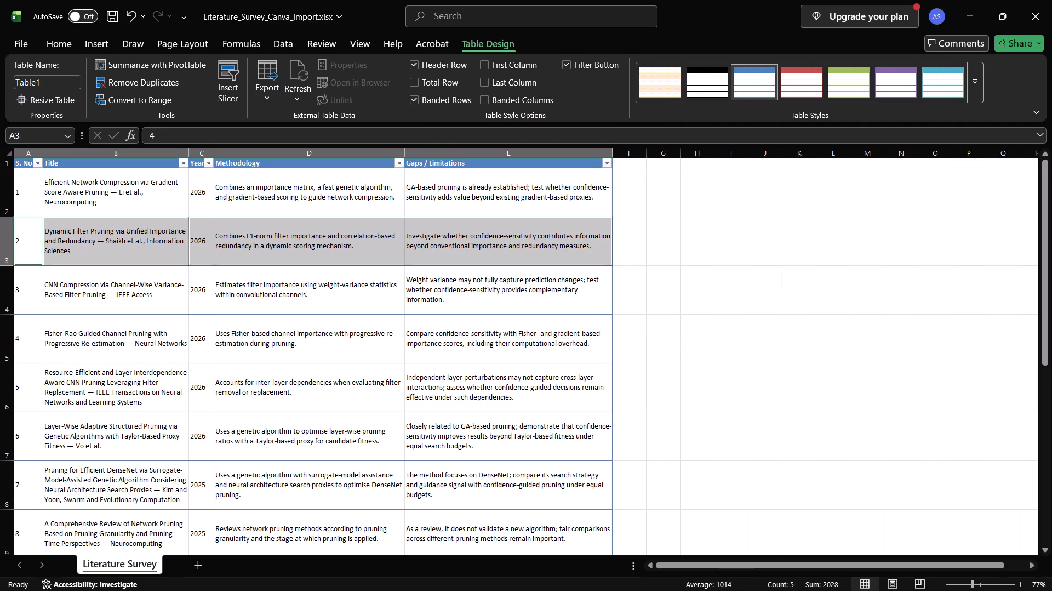
{"action": "left_click", "coordinate": [93, 343], "text": "ctrl"}
{"action": "left_click", "coordinate": [36, 338], "text": "ctrl"}
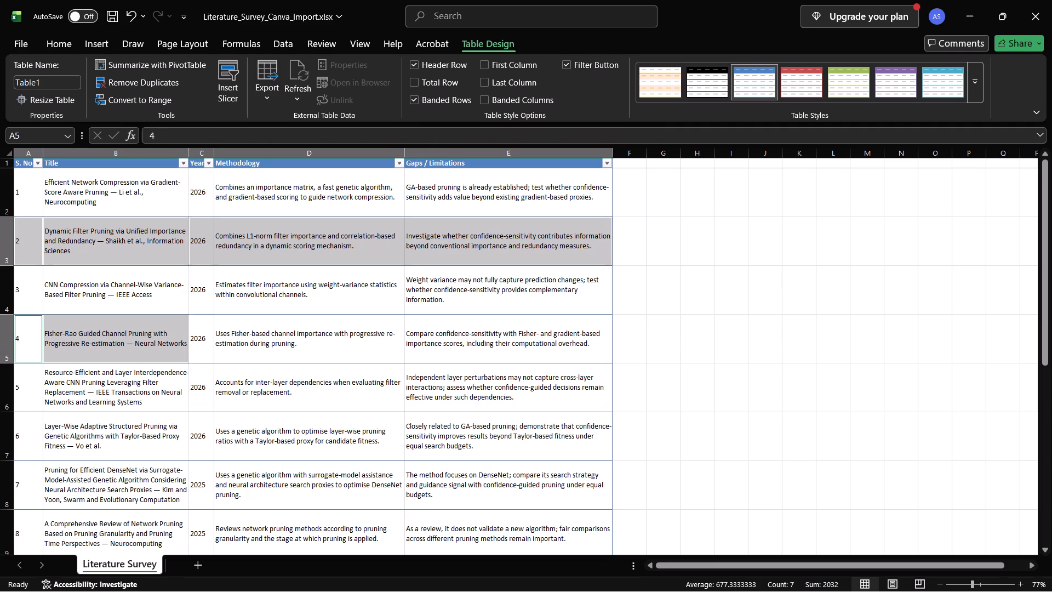
{"action": "left_click", "coordinate": [203, 340], "text": "ctrl"}
{"action": "left_click", "coordinate": [267, 332], "text": "ctrl"}
{"action": "left_click", "coordinate": [431, 343], "text": "ctrl"}
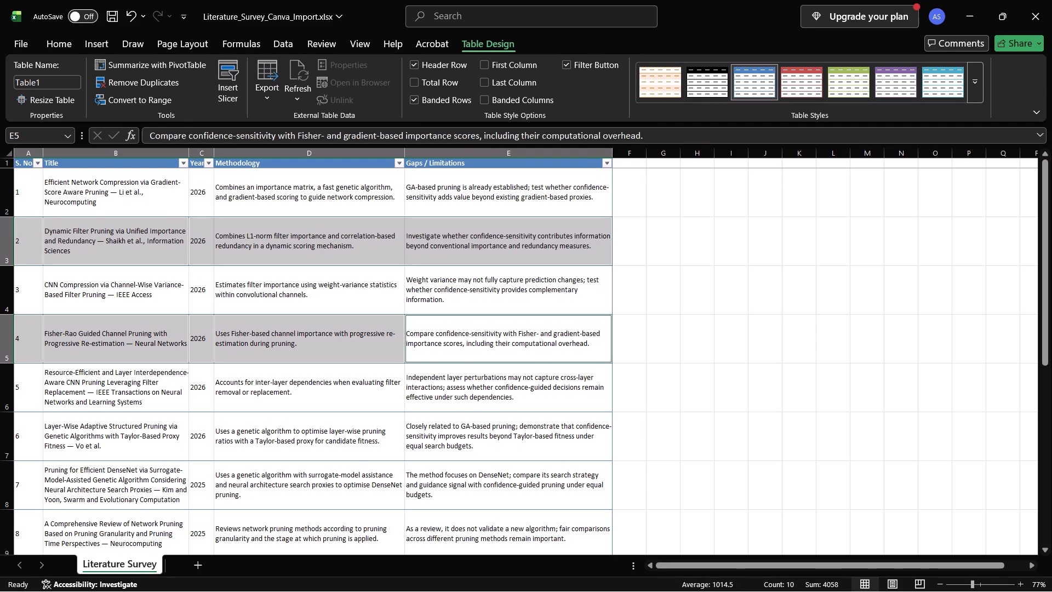
Add all five cells of entries 6 and 8, columns A to E, to the current selection.
{"action": "left_click", "coordinate": [467, 444], "text": "ctrl"}
{"action": "left_click", "coordinate": [328, 448], "text": "ctrl"}
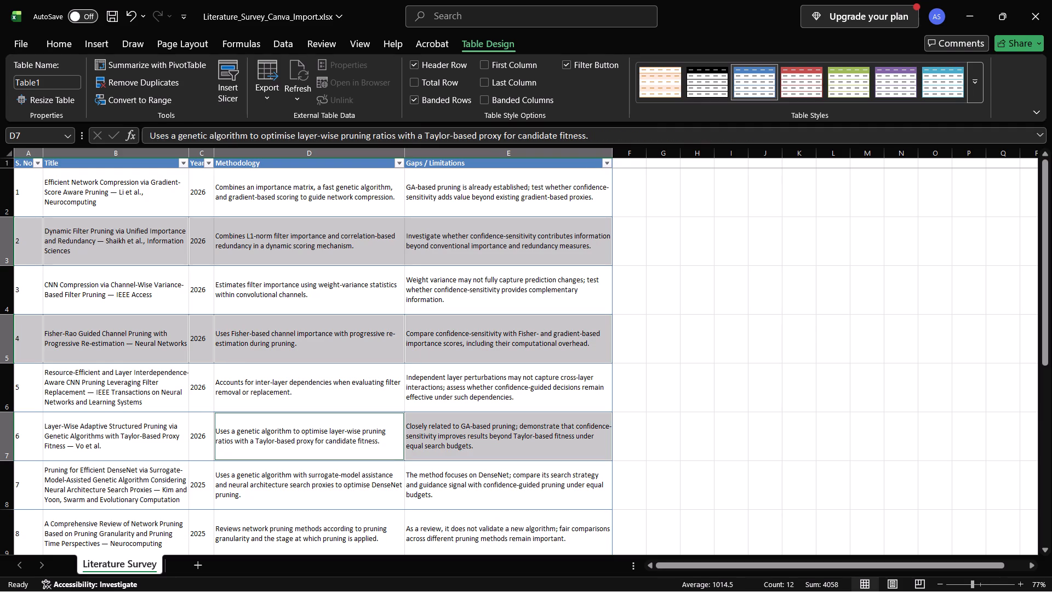
{"action": "left_click", "coordinate": [208, 434], "text": "ctrl"}
{"action": "left_click", "coordinate": [130, 441], "text": "ctrl"}
{"action": "left_click", "coordinate": [29, 436], "text": "ctrl"}
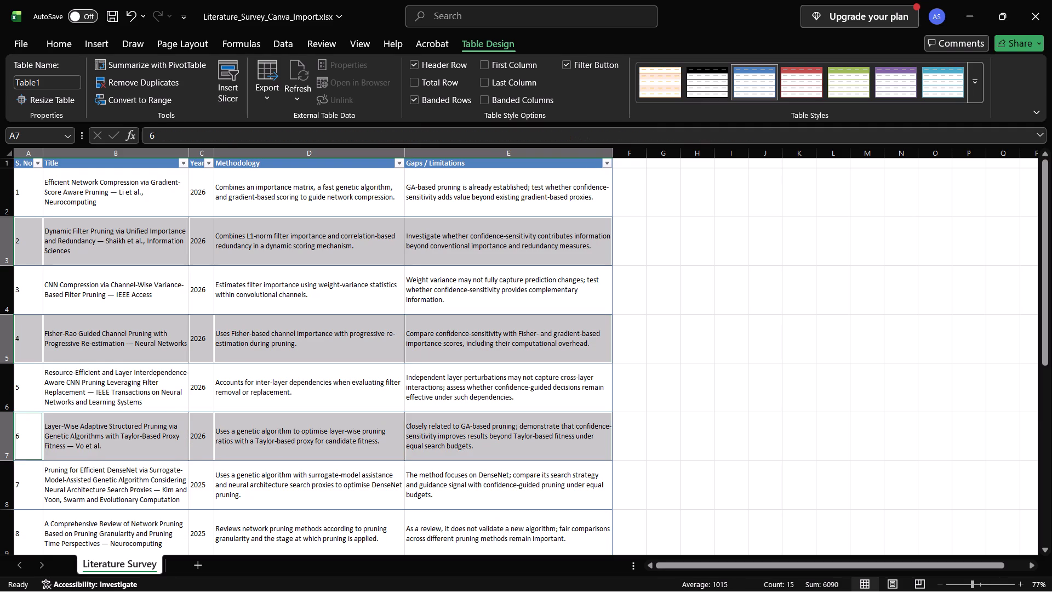
{"action": "left_click", "coordinate": [41, 531], "text": "ctrl"}
{"action": "left_click", "coordinate": [90, 533], "text": "ctrl"}
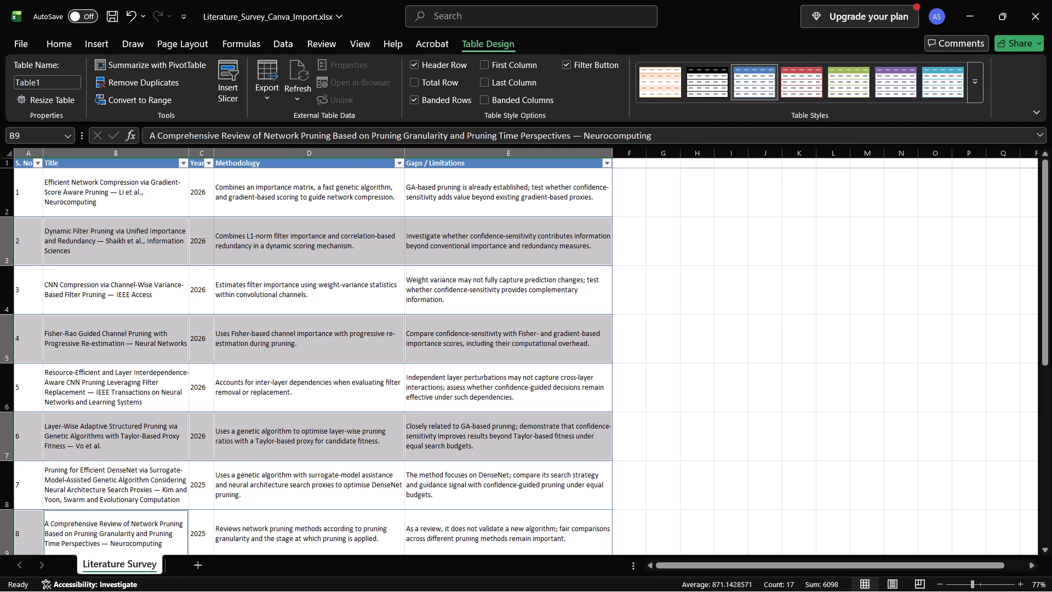
{"action": "left_click", "coordinate": [201, 544], "text": "ctrl"}
{"action": "left_click", "coordinate": [281, 534], "text": "ctrl"}
{"action": "left_click", "coordinate": [456, 535], "text": "ctrl"}
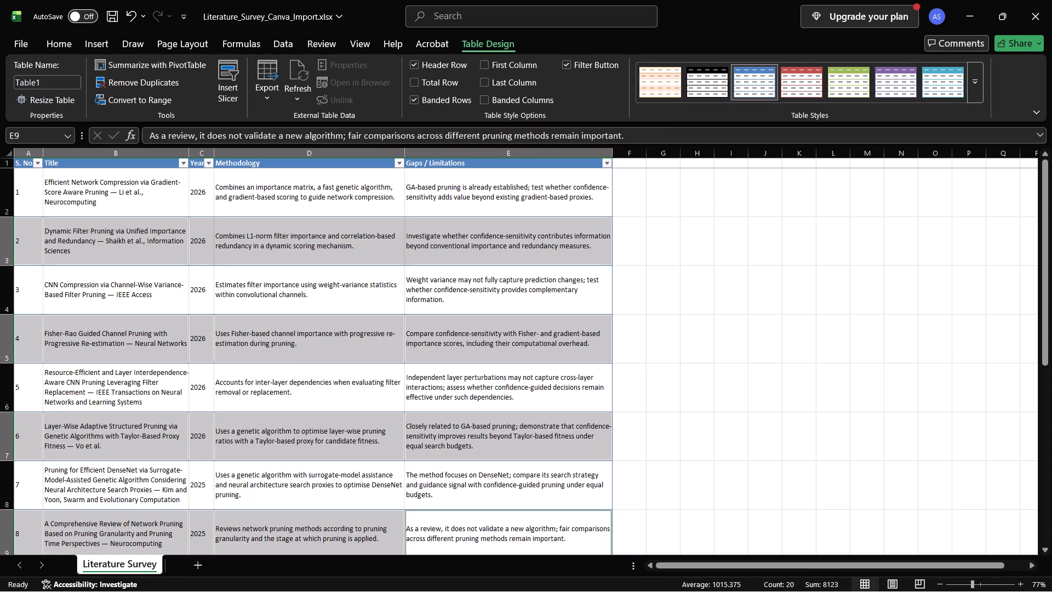
Add all five cells of entries 10 and 12, columns A to E, to the current selection.
{"action": "scroll", "coordinate": [368, 379], "scroll_direction": "down", "scroll_amount": 4}
{"action": "left_click", "coordinate": [445, 388], "text": "ctrl"}
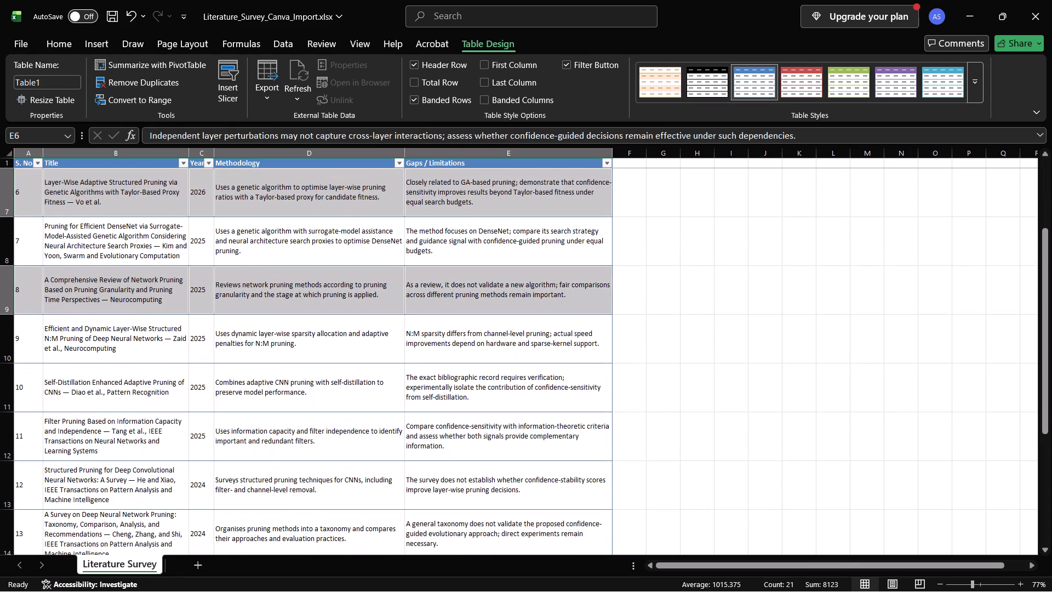
{"action": "left_click", "coordinate": [464, 397], "text": "ctrl"}
{"action": "left_click", "coordinate": [360, 397], "text": "ctrl"}
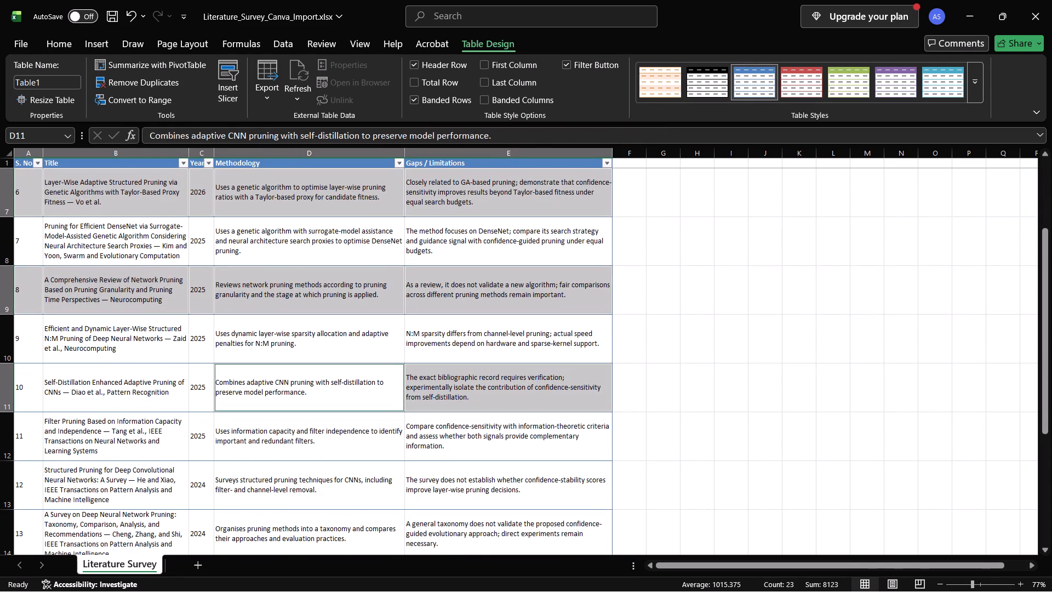
{"action": "left_click", "coordinate": [209, 390], "text": "ctrl"}
{"action": "left_click", "coordinate": [140, 386], "text": "ctrl"}
{"action": "left_click", "coordinate": [23, 384], "text": "ctrl"}
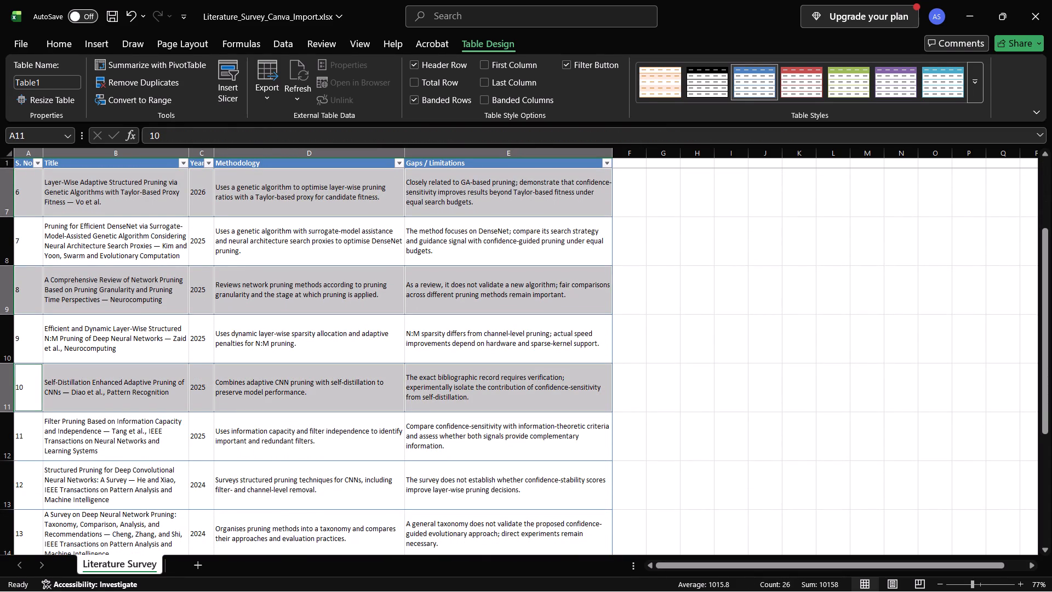
{"action": "left_click", "coordinate": [31, 479], "text": "ctrl"}
{"action": "left_click", "coordinate": [96, 481], "text": "ctrl"}
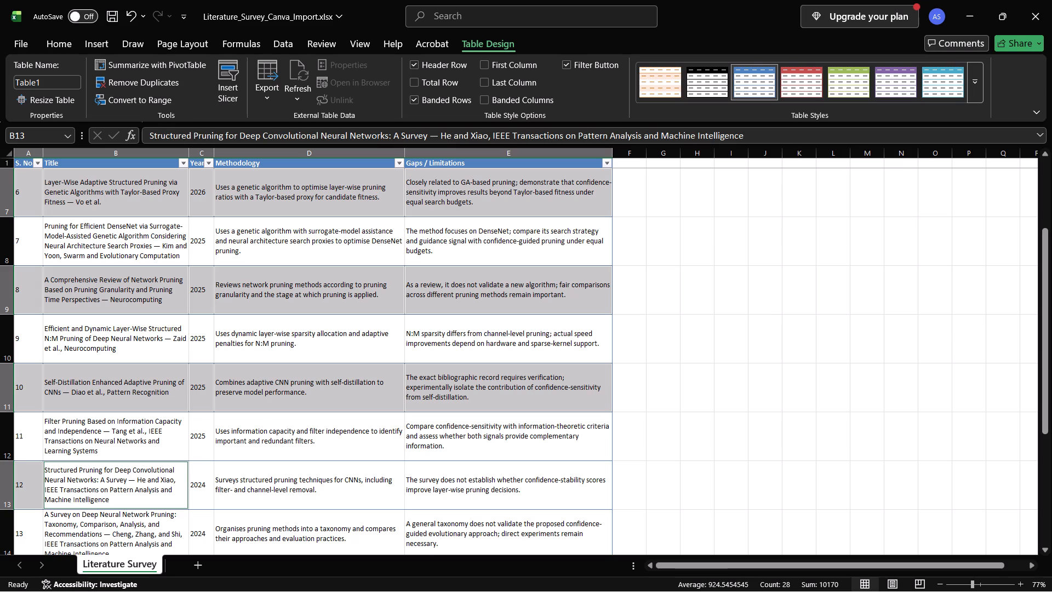
{"action": "left_click", "coordinate": [204, 489], "text": "ctrl"}
{"action": "left_click", "coordinate": [302, 486], "text": "ctrl"}
{"action": "left_click", "coordinate": [461, 488], "text": "ctrl"}
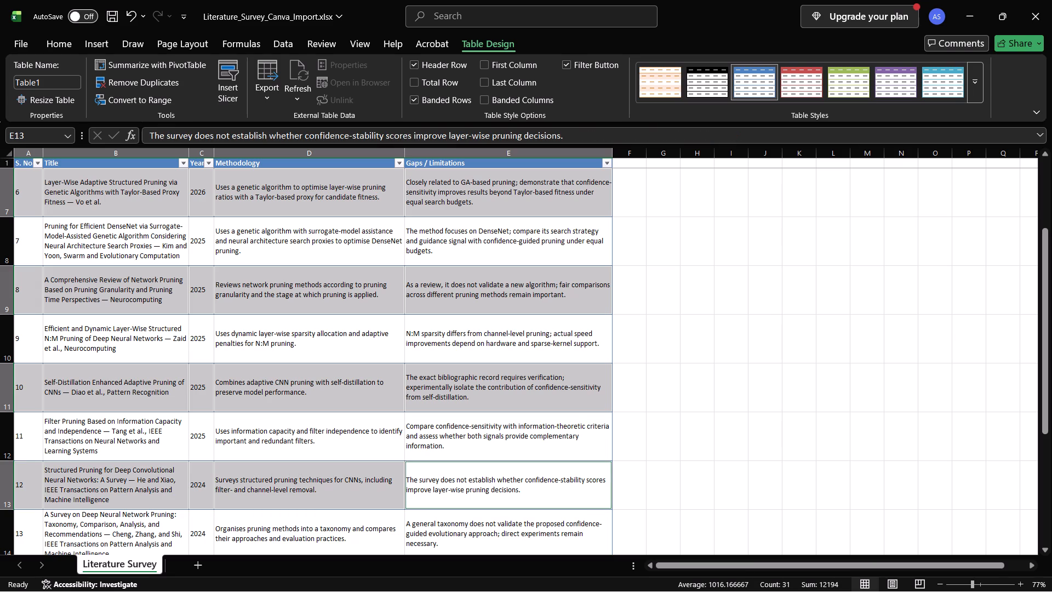
Add all five cells of entries 14 and 16, columns A to E, to the current selection.
{"action": "scroll", "coordinate": [461, 488], "scroll_direction": "down", "scroll_amount": 5}
{"action": "left_click", "coordinate": [449, 358], "text": "ctrl"}
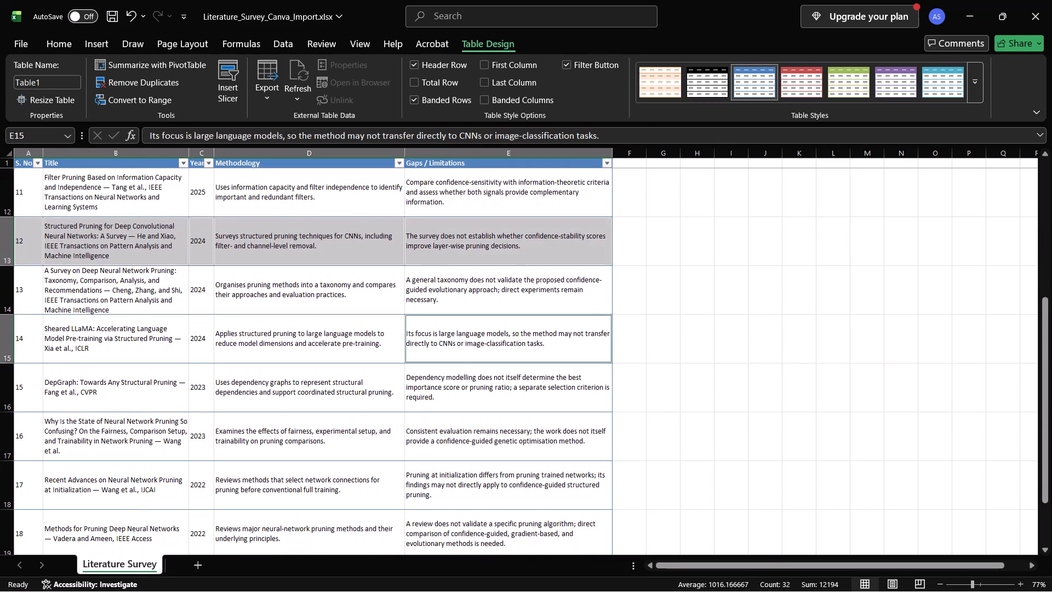
{"action": "left_click", "coordinate": [459, 423], "text": "ctrl"}
{"action": "left_click", "coordinate": [346, 432], "text": "ctrl"}
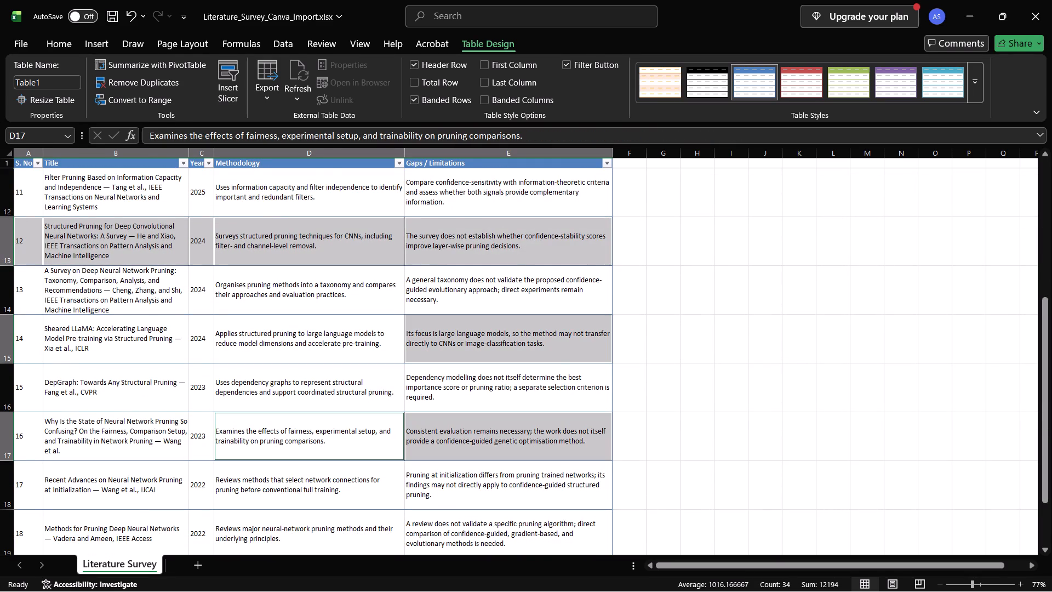
{"action": "left_click", "coordinate": [280, 337], "text": "ctrl"}
{"action": "left_click", "coordinate": [110, 337], "text": "ctrl"}
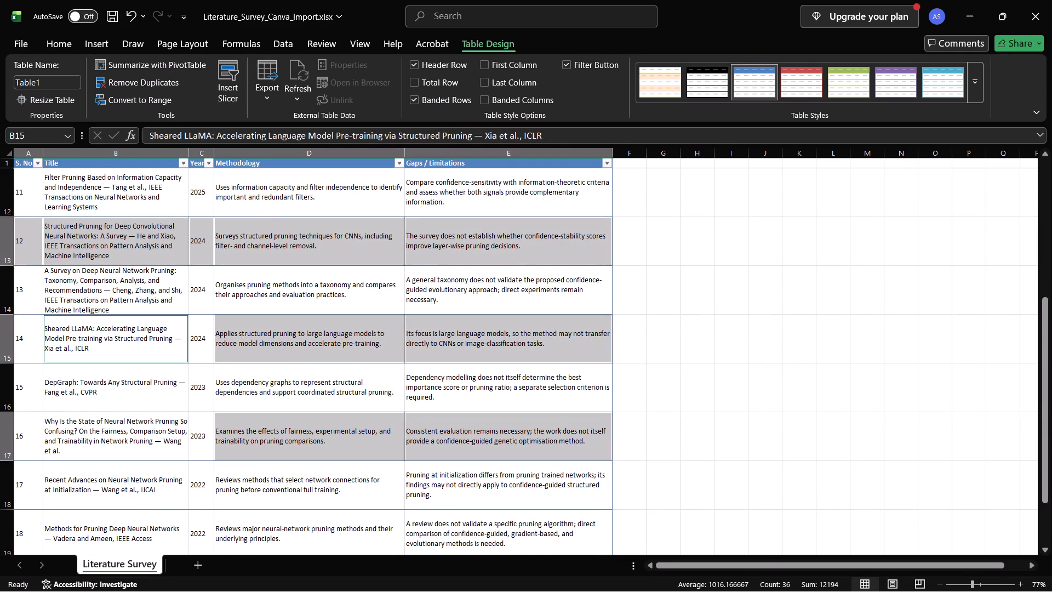
{"action": "left_click", "coordinate": [104, 439], "text": "ctrl"}
{"action": "left_click", "coordinate": [22, 439], "text": "ctrl"}
{"action": "left_click", "coordinate": [24, 352], "text": "ctrl"}
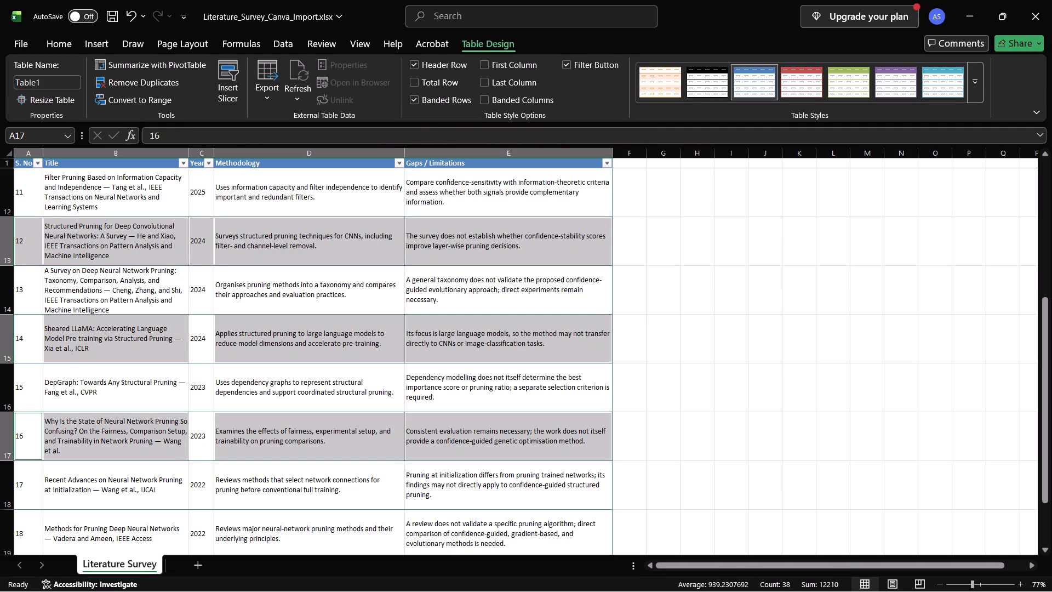
{"action": "left_click", "coordinate": [207, 345], "text": "ctrl"}
{"action": "left_click", "coordinate": [203, 437], "text": "ctrl"}
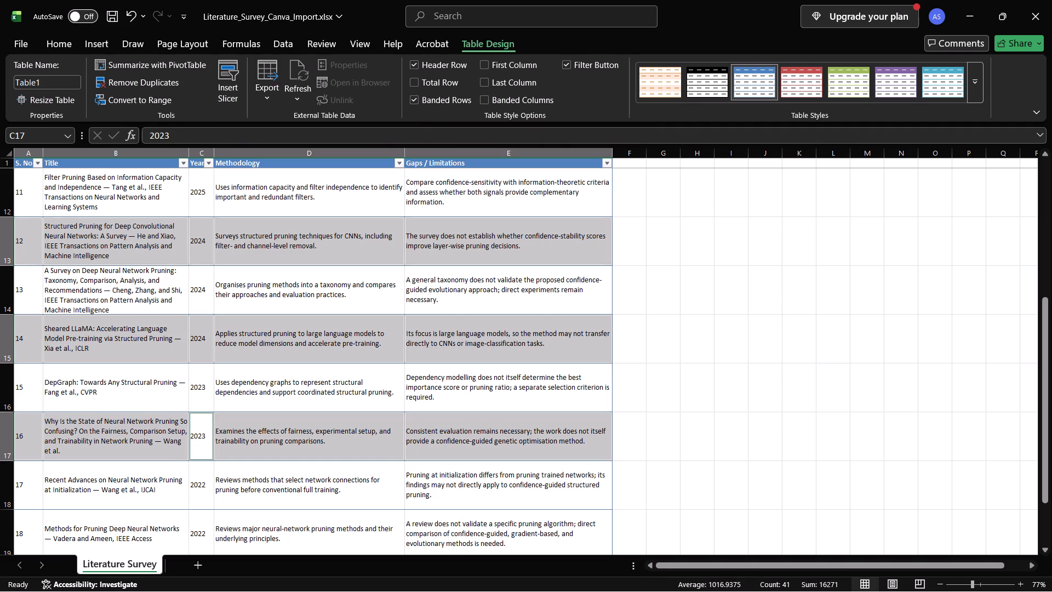
Add entry 18's five cells to the selection and fill all selected even entries with the lightest shade of White, Background 1.
{"action": "scroll", "coordinate": [304, 413], "scroll_direction": "down", "scroll_amount": 3}
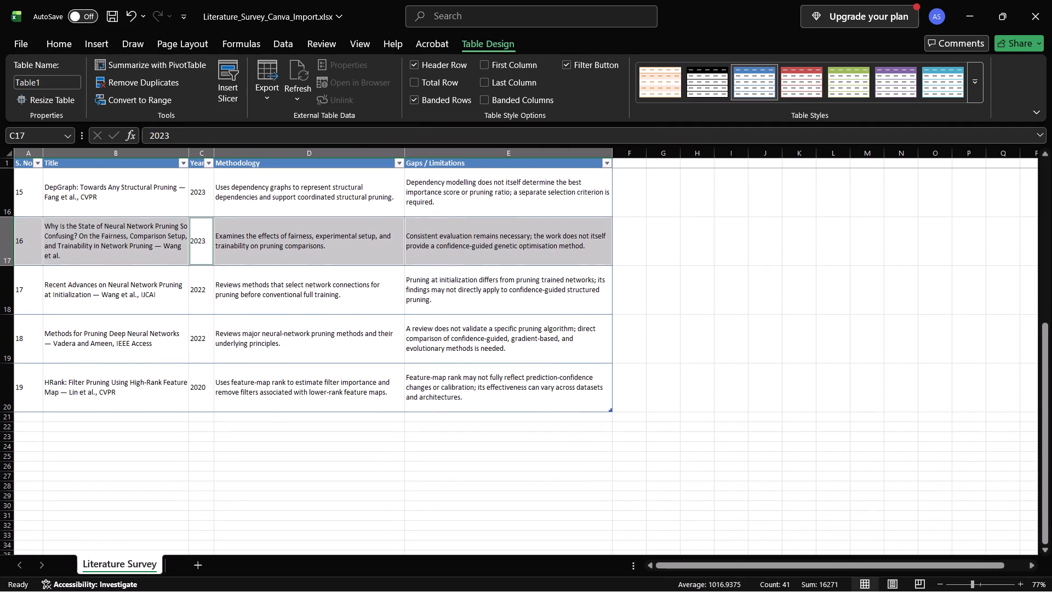
{"action": "left_click", "coordinate": [441, 343], "text": "ctrl"}
{"action": "left_click", "coordinate": [338, 340], "text": "ctrl"}
{"action": "left_click", "coordinate": [201, 336], "text": "ctrl"}
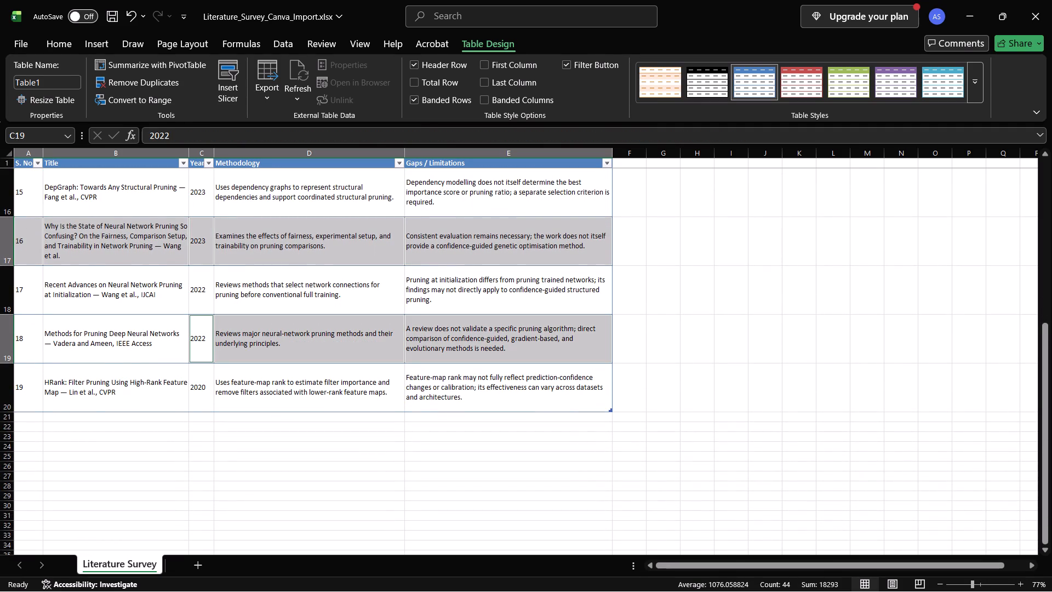
{"action": "left_click", "coordinate": [125, 337], "text": "ctrl"}
{"action": "left_click", "coordinate": [31, 334], "text": "ctrl"}
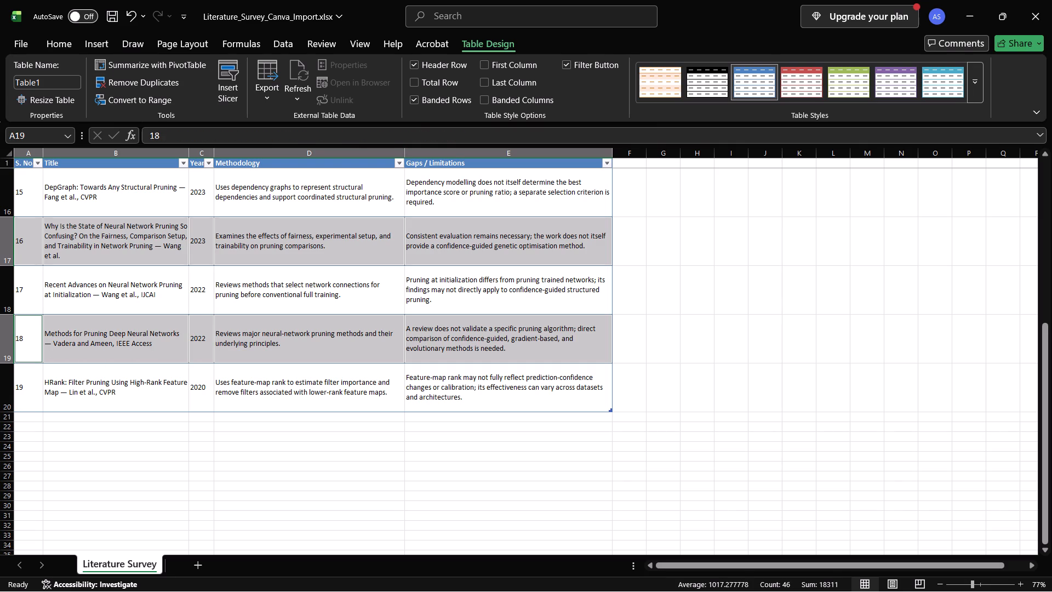
{"action": "left_click", "coordinate": [55, 42]}
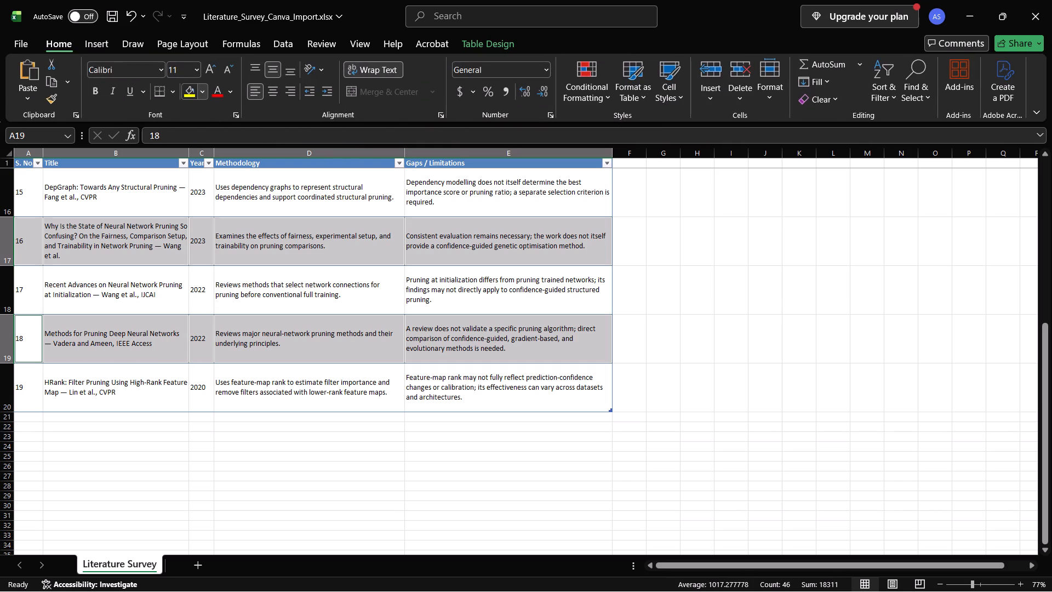
{"action": "left_click", "coordinate": [198, 95]}
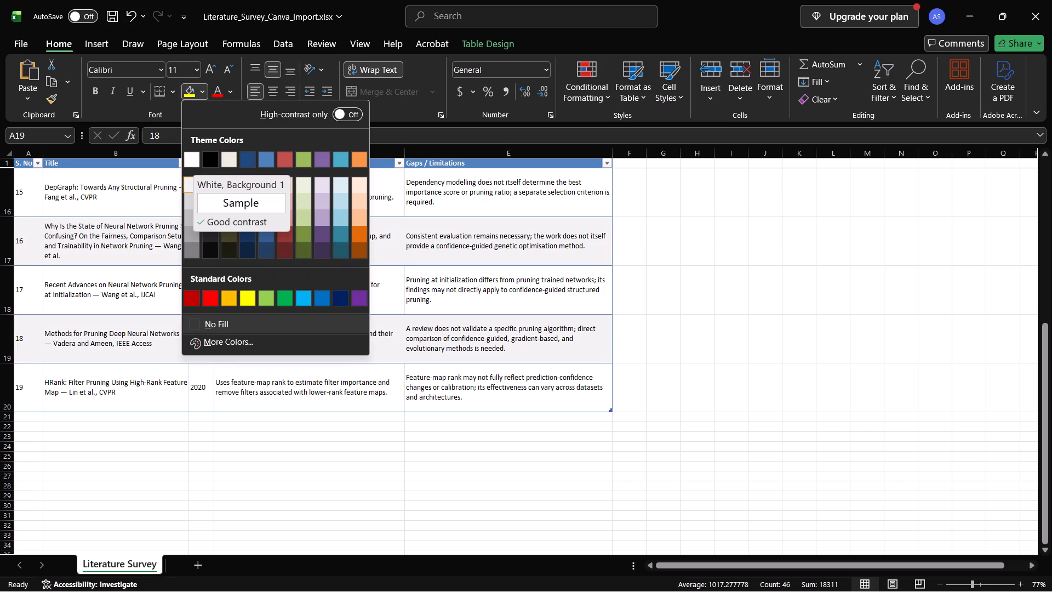
{"action": "left_click", "coordinate": [191, 181]}
{"action": "left_click", "coordinate": [325, 471]}
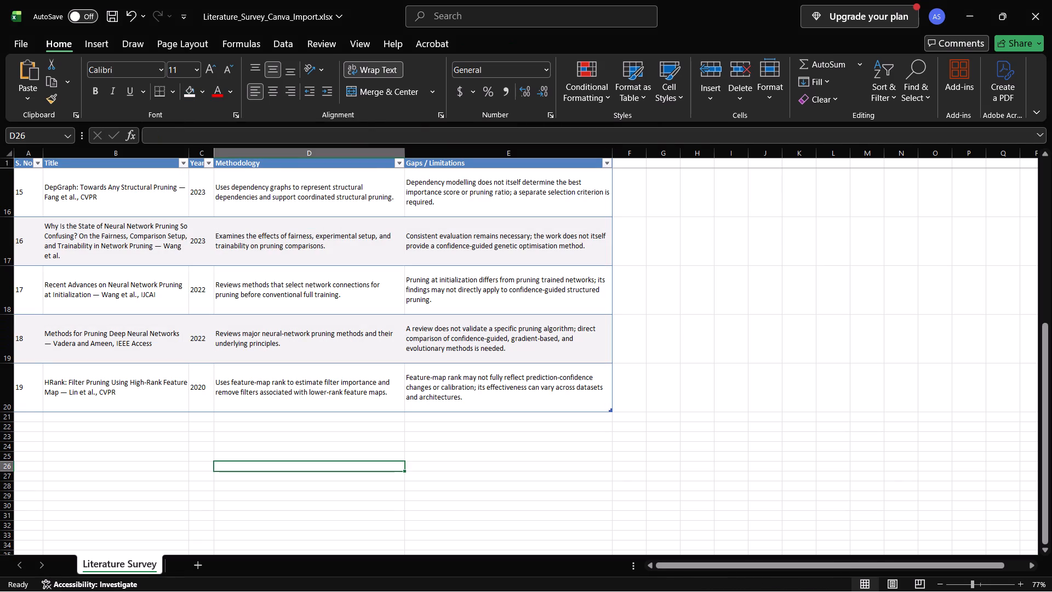
{"action": "left_click", "coordinate": [432, 470]}
{"action": "left_click", "coordinate": [719, 417]}
Review the alternate-row shading of the survey table from entry 19 back up to entry 1.
{"action": "scroll", "coordinate": [719, 417], "scroll_direction": "up", "scroll_amount": 1}
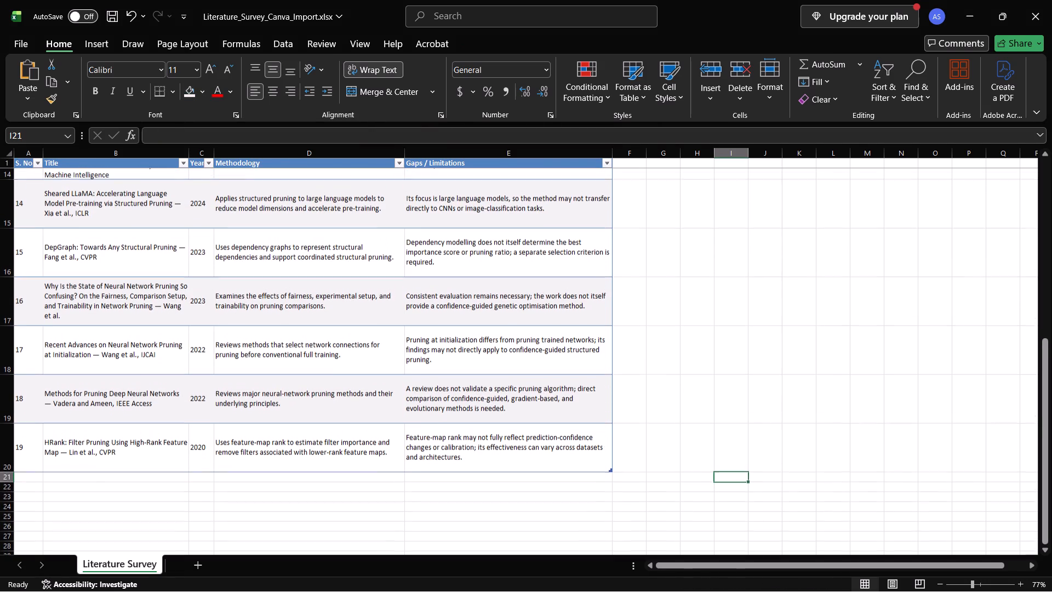
{"action": "scroll", "coordinate": [719, 417], "scroll_direction": "up", "scroll_amount": 2}
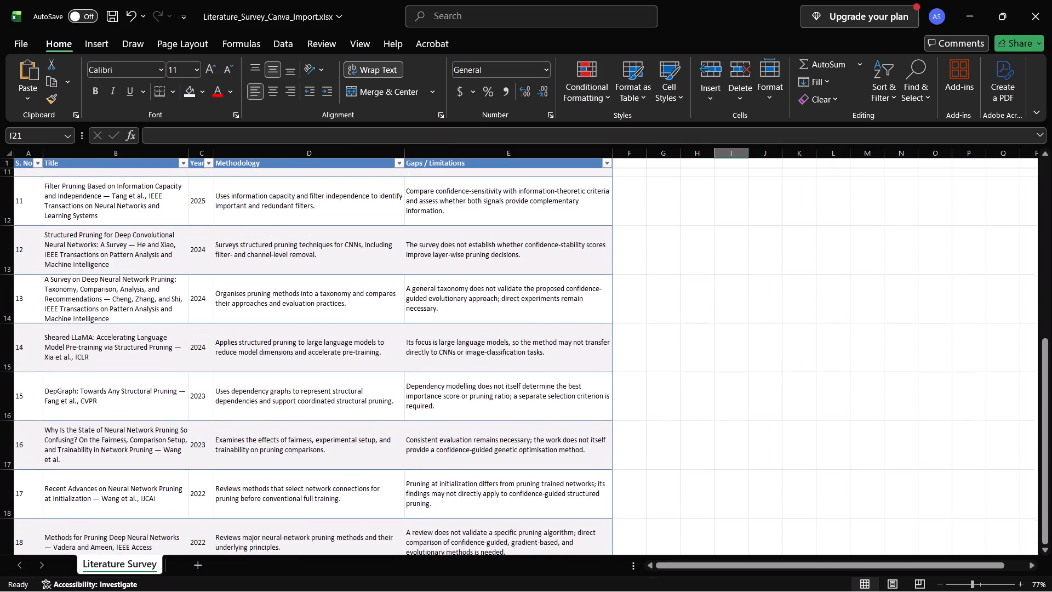
{"action": "scroll", "coordinate": [719, 417], "scroll_direction": "up", "scroll_amount": 2}
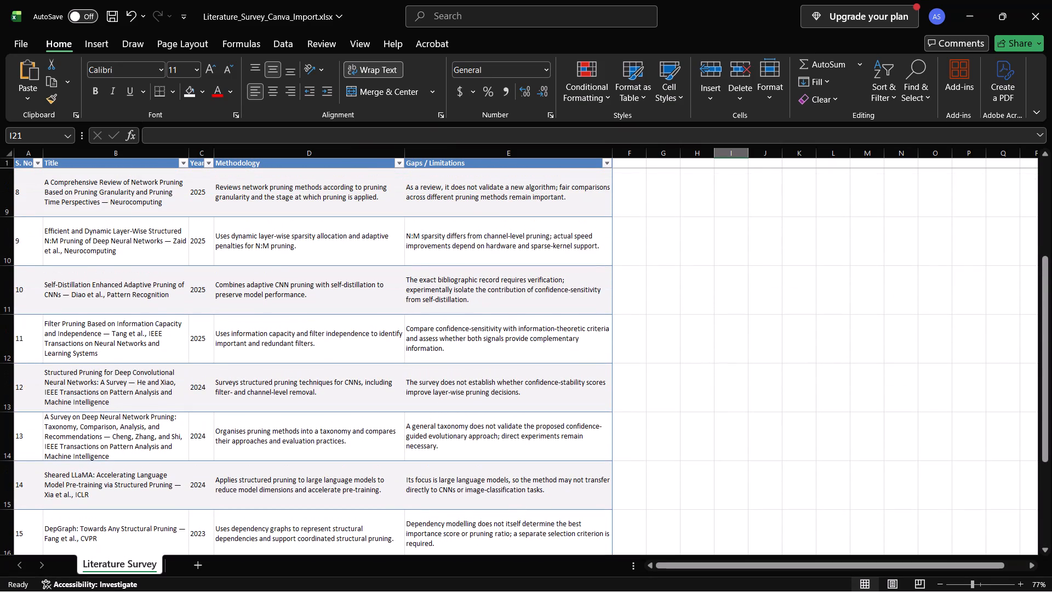
{"action": "left_click", "coordinate": [381, 338]}
{"action": "scroll", "coordinate": [132, 224], "scroll_direction": "up", "scroll_amount": 2}
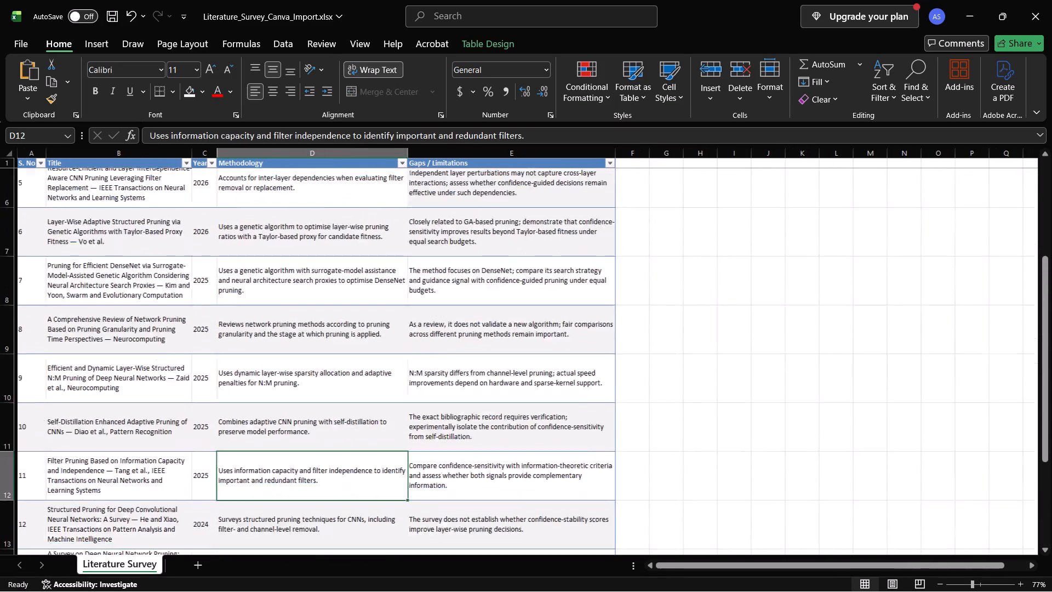
{"action": "scroll", "coordinate": [132, 225], "scroll_direction": "up", "scroll_amount": 3}
Select all 19 entries, columns A to E, and apply White, Table Style Medium 1 to the table.
{"action": "left_click", "coordinate": [38, 217]}
{"action": "key", "text": "shift+Right"}
{"action": "key", "text": "shift+Right"}
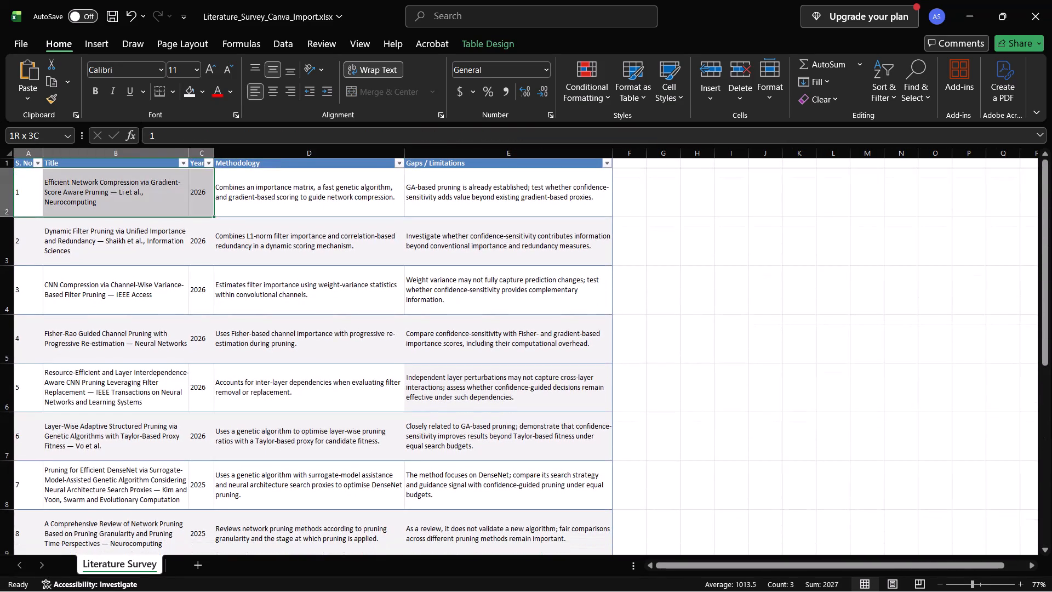
{"action": "key", "text": "shift+Right"}
{"action": "key", "text": "shift+Right"}
{"action": "key", "text": "shift+Down"}
{"action": "key", "text": "shift+Down"}
{"action": "key", "text": "shift+Down"}
{"action": "key", "text": "shift+Down"}
{"action": "key", "text": "shift+Down"}
{"action": "key", "text": "shift+Down"}
{"action": "key", "text": "shift+Down"}
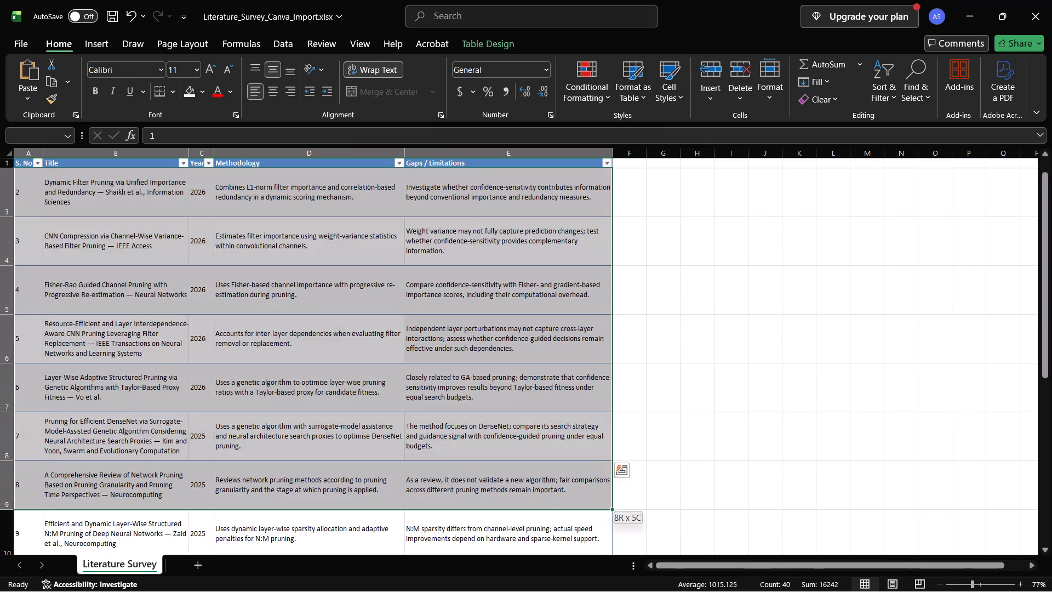
{"action": "key", "text": "shift+Down"}
{"action": "key", "text": "shift+Down"}
{"action": "key", "text": "shift+Down"}
{"action": "key", "text": "shift+Down"}
{"action": "key", "text": "shift+Down"}
{"action": "key", "text": "shift+Down"}
{"action": "key", "text": "shift+Down"}
{"action": "key", "text": "shift+Down"}
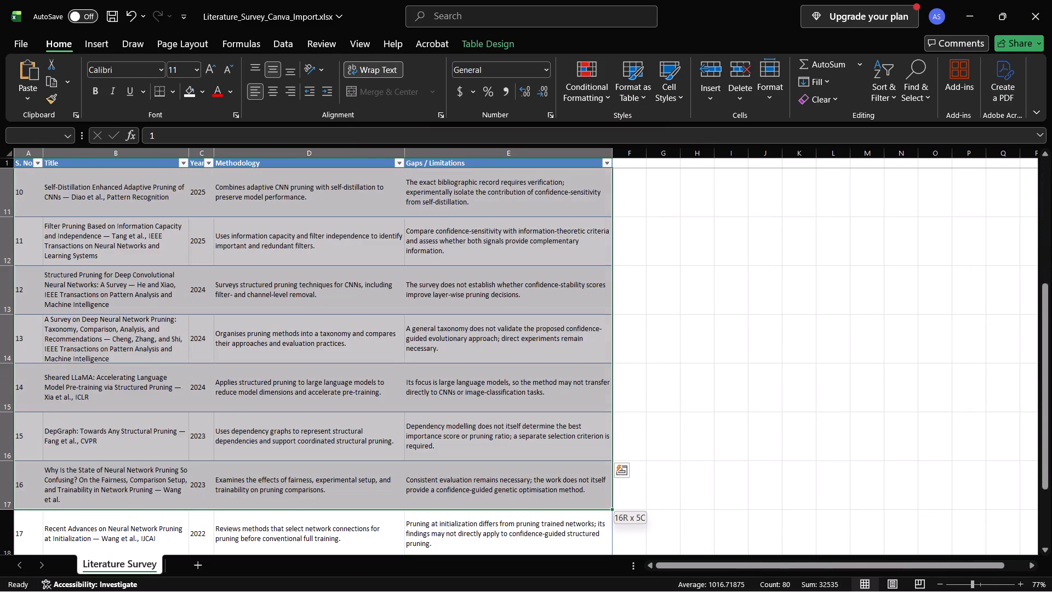
{"action": "key", "text": "shift+Down"}
{"action": "key", "text": "shift+Down"}
{"action": "key", "text": "shift+Down"}
{"action": "key", "text": "shift+Down"}
{"action": "key", "text": "shift+Up"}
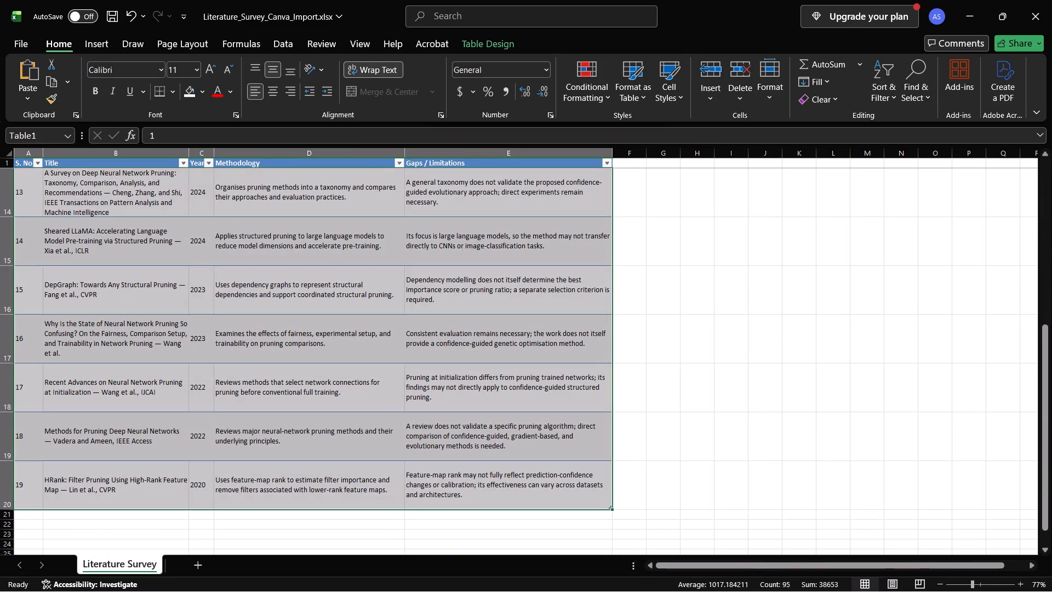
{"action": "right_click", "coordinate": [239, 263]}
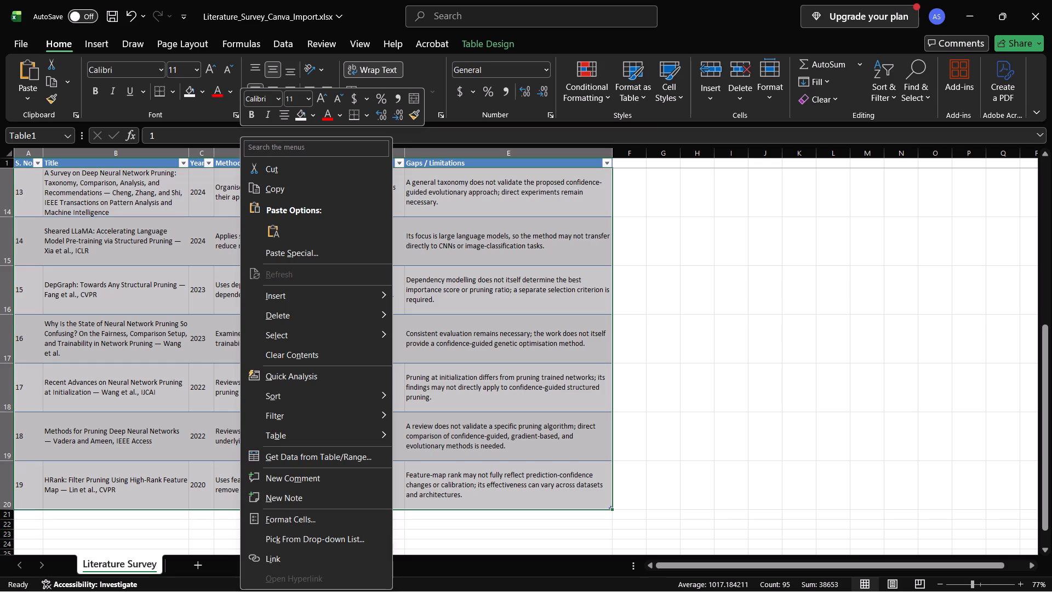
{"action": "left_click", "coordinate": [103, 50]}
{"action": "left_click", "coordinate": [65, 47]}
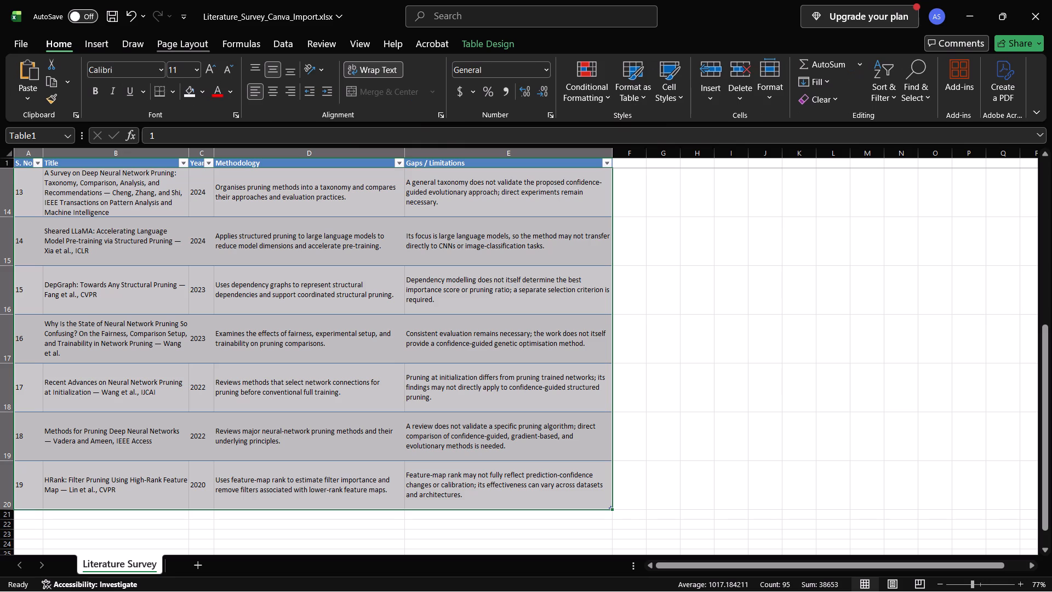
{"action": "left_click", "coordinate": [630, 99]}
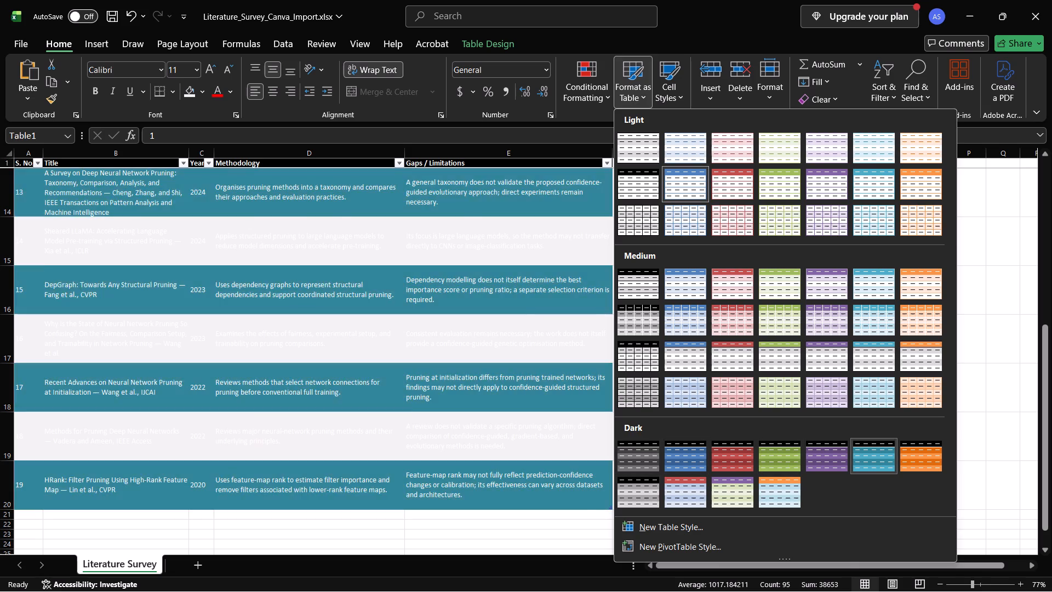
{"action": "scroll", "coordinate": [779, 507], "scroll_direction": "down", "scroll_amount": 1}
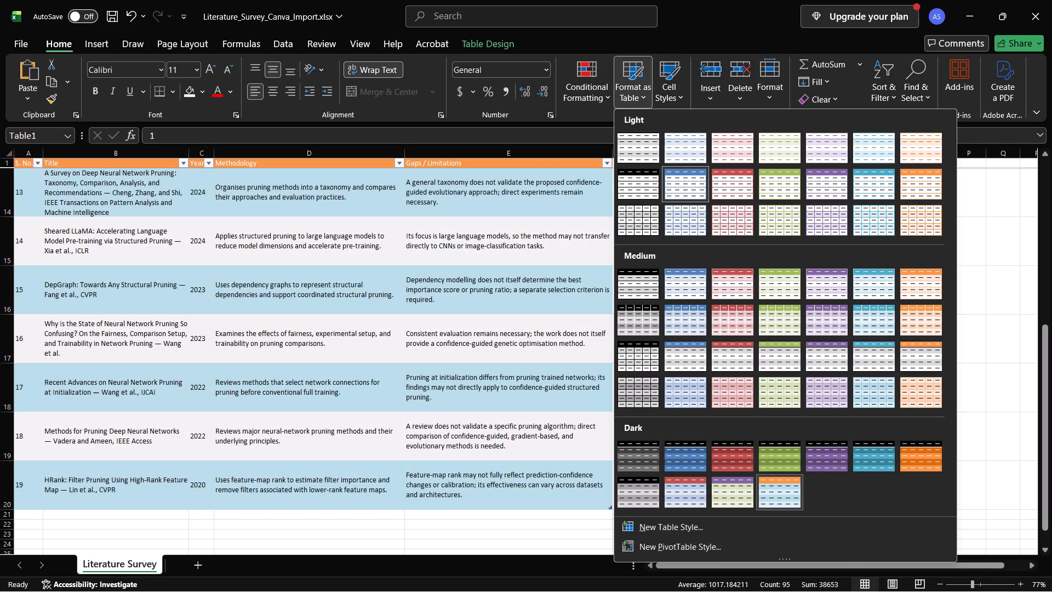
{"action": "scroll", "coordinate": [779, 507], "scroll_direction": "down", "scroll_amount": 1}
{"action": "scroll", "coordinate": [761, 363], "scroll_direction": "up", "scroll_amount": 1}
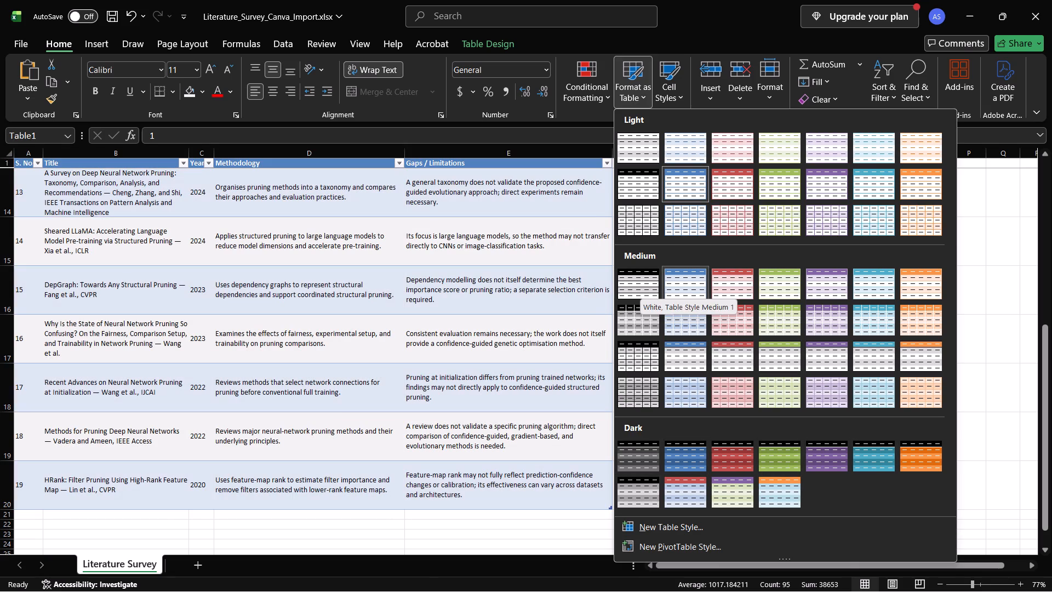
{"action": "left_click", "coordinate": [649, 286]}
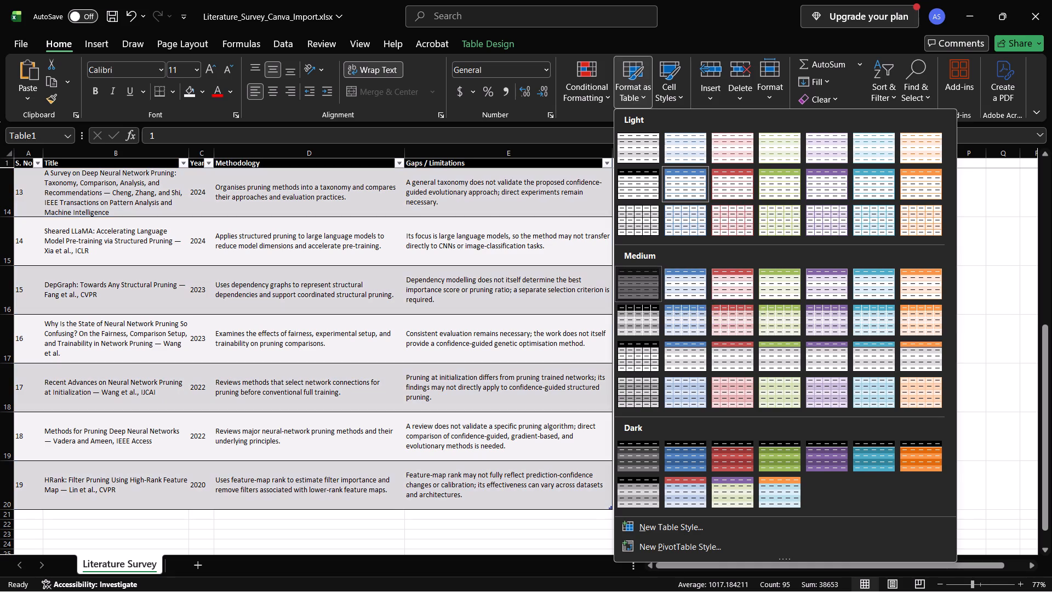
{"action": "left_click", "coordinate": [649, 286]}
Configure the sheet's print settings to A4 paper, landscape orientation and all columns fitted on one page.
{"action": "scroll", "coordinate": [519, 310], "scroll_direction": "up", "scroll_amount": 5}
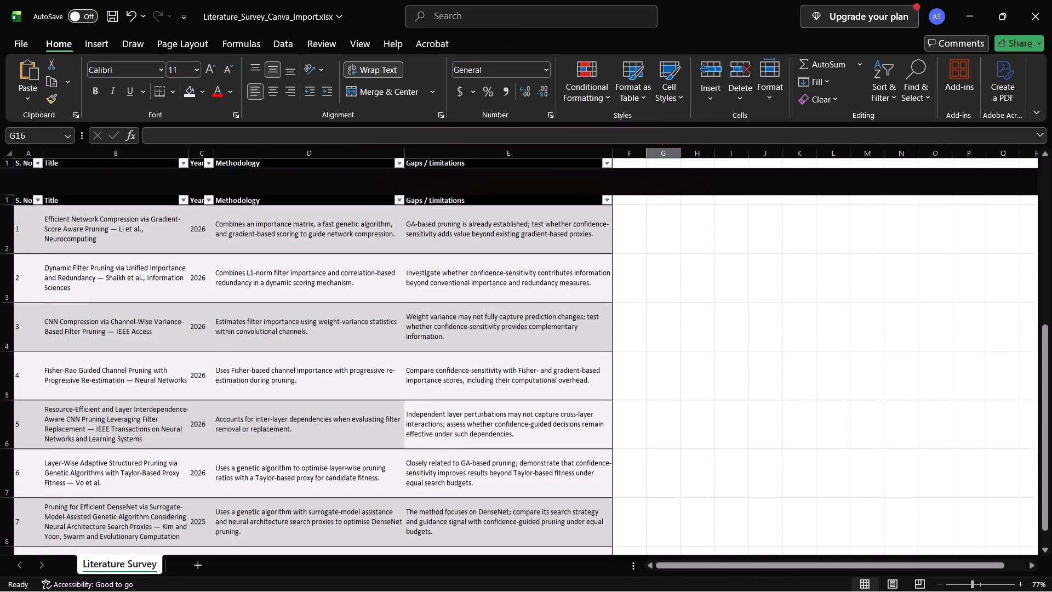
{"action": "scroll", "coordinate": [519, 310], "scroll_direction": "up", "scroll_amount": 4}
{"action": "key", "text": "ctrl+p"}
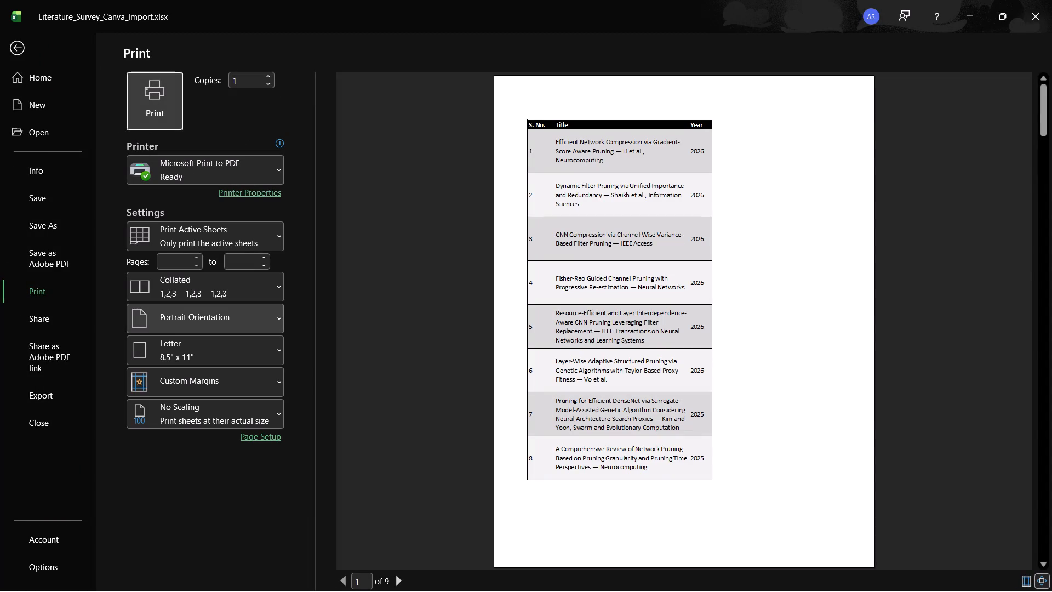
{"action": "left_click", "coordinate": [240, 344]}
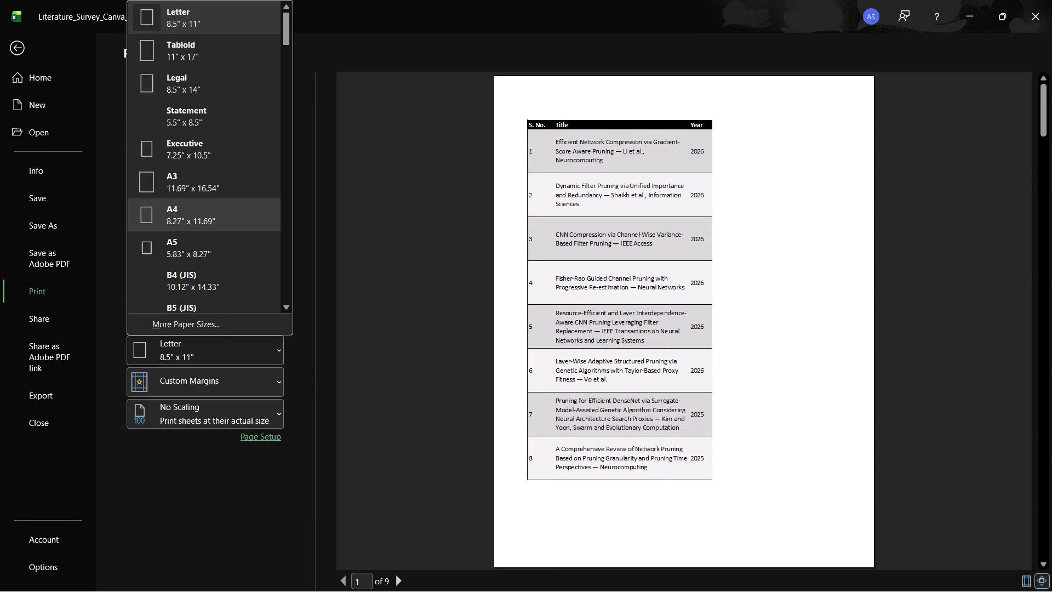
{"action": "left_click", "coordinate": [215, 213]}
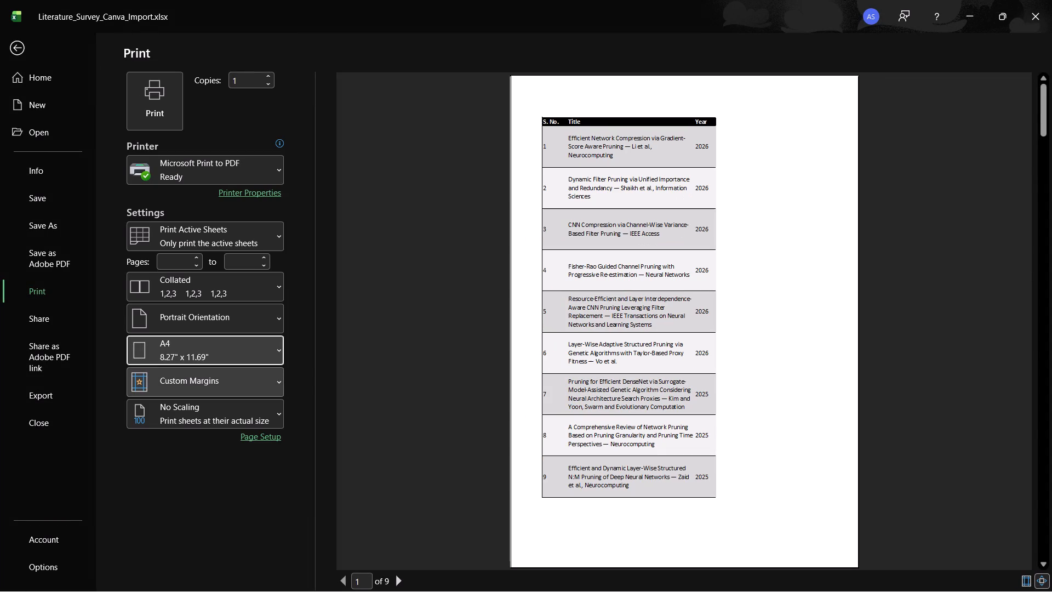
{"action": "left_click", "coordinate": [256, 406]}
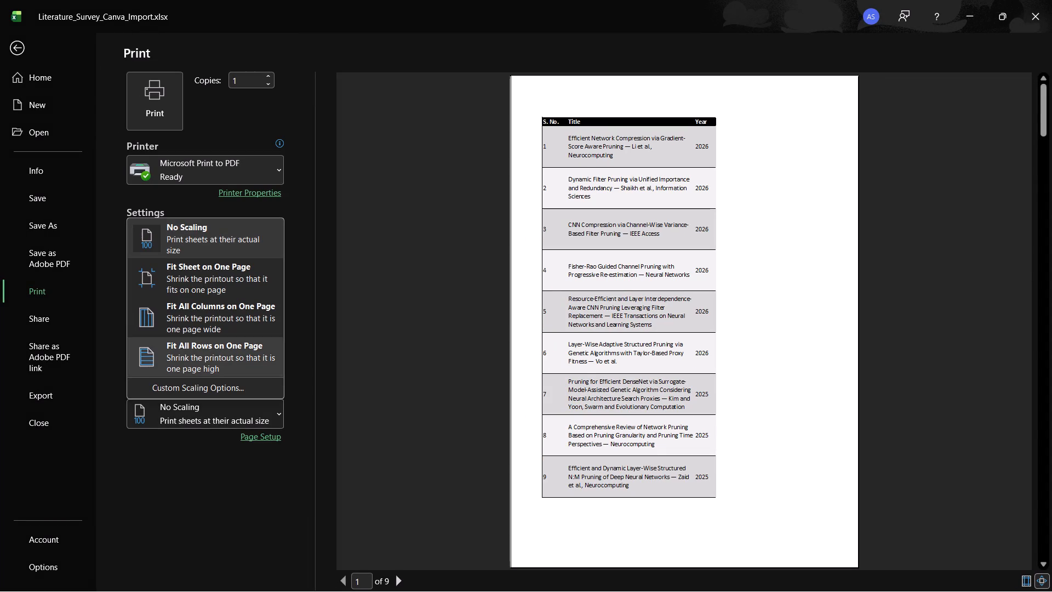
{"action": "left_click", "coordinate": [239, 320]}
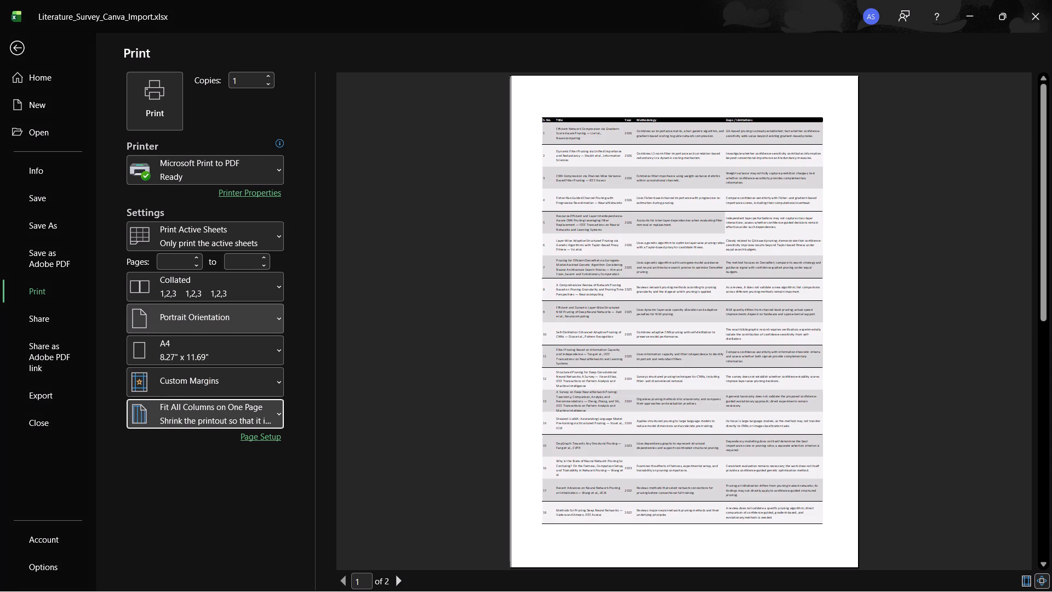
{"action": "left_click", "coordinate": [236, 316]}
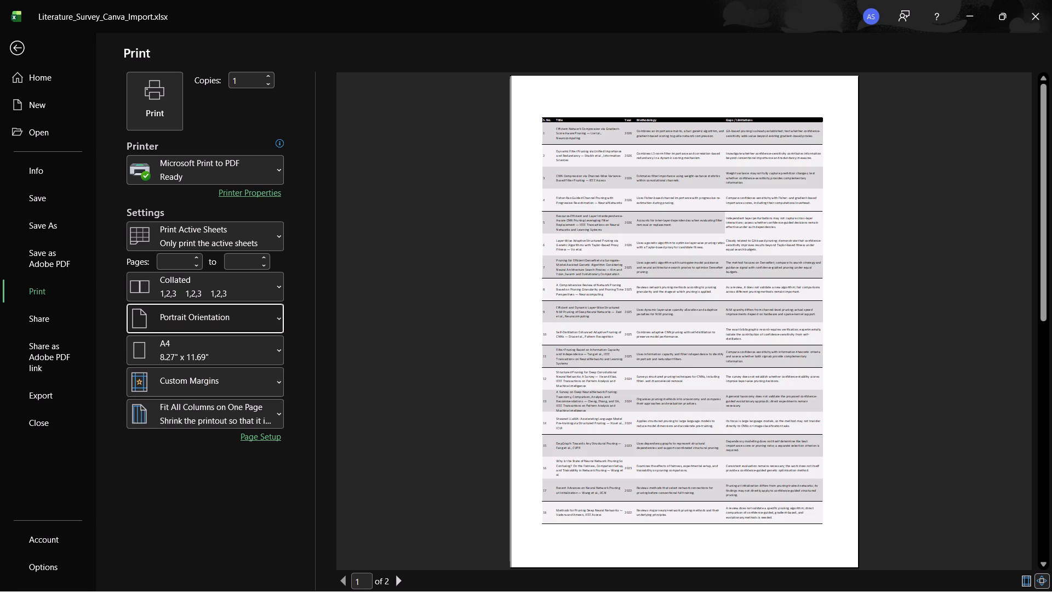
{"action": "left_click", "coordinate": [233, 380]}
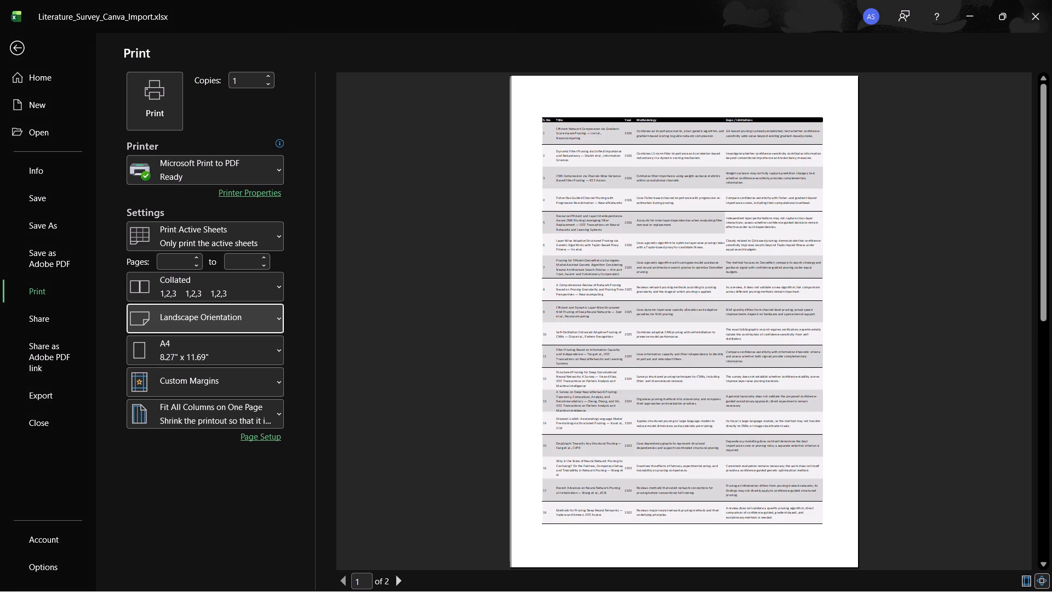
Examine the pages in the print preview, including a closer view of page 1, and return to the sheet.
{"action": "scroll", "coordinate": [734, 417], "scroll_direction": "down", "scroll_amount": 1}
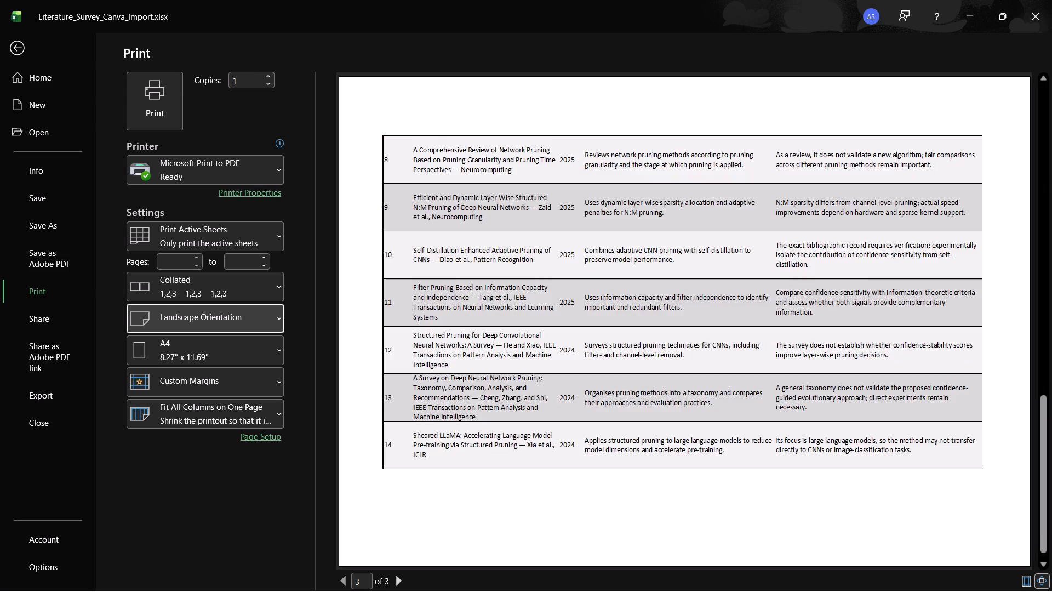
{"action": "scroll", "coordinate": [734, 417], "scroll_direction": "up", "scroll_amount": 3}
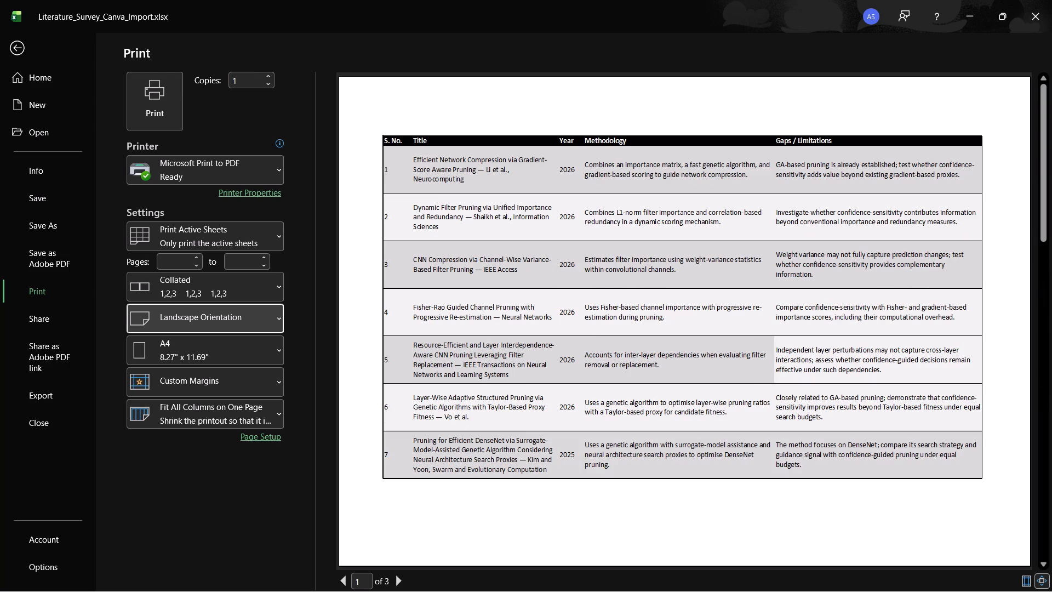
{"action": "scroll", "coordinate": [656, 327], "scroll_direction": "up", "scroll_amount": 3, "text": "ctrl"}
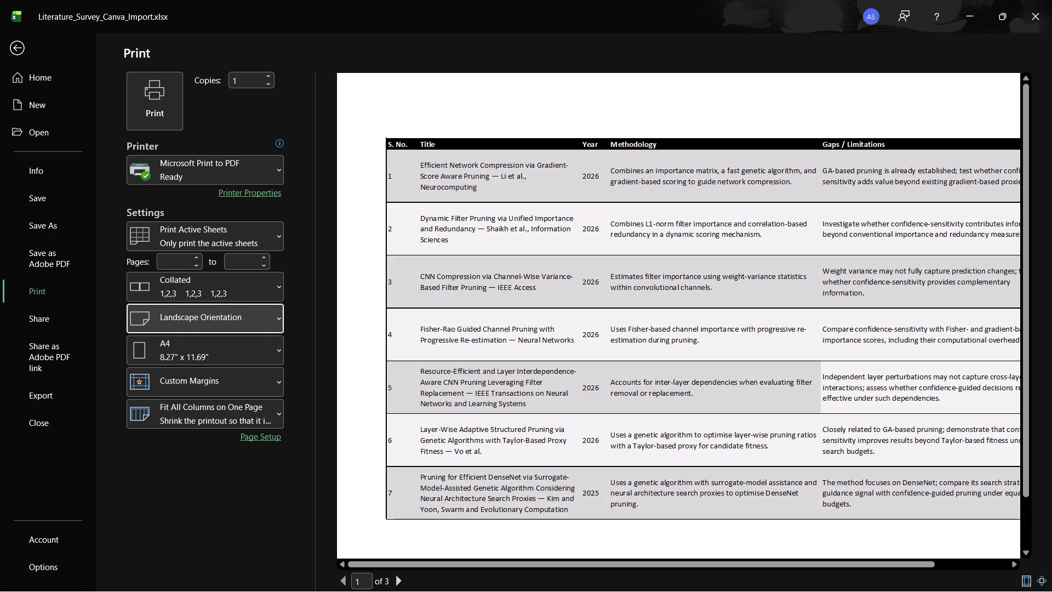
{"action": "scroll", "coordinate": [656, 327], "scroll_direction": "down", "scroll_amount": 2, "text": "ctrl"}
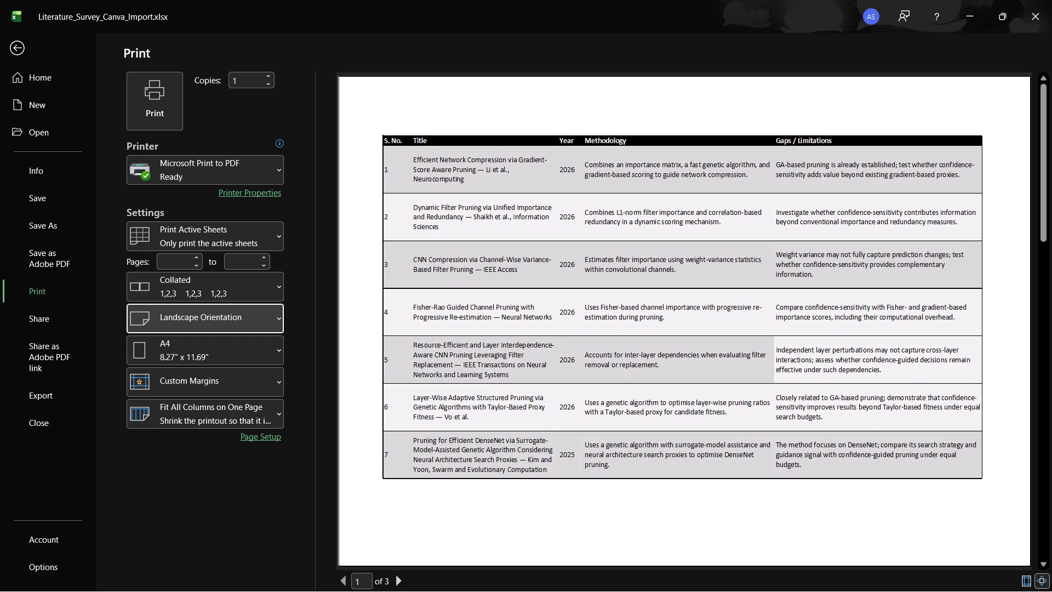
{"action": "key", "text": "Escape"}
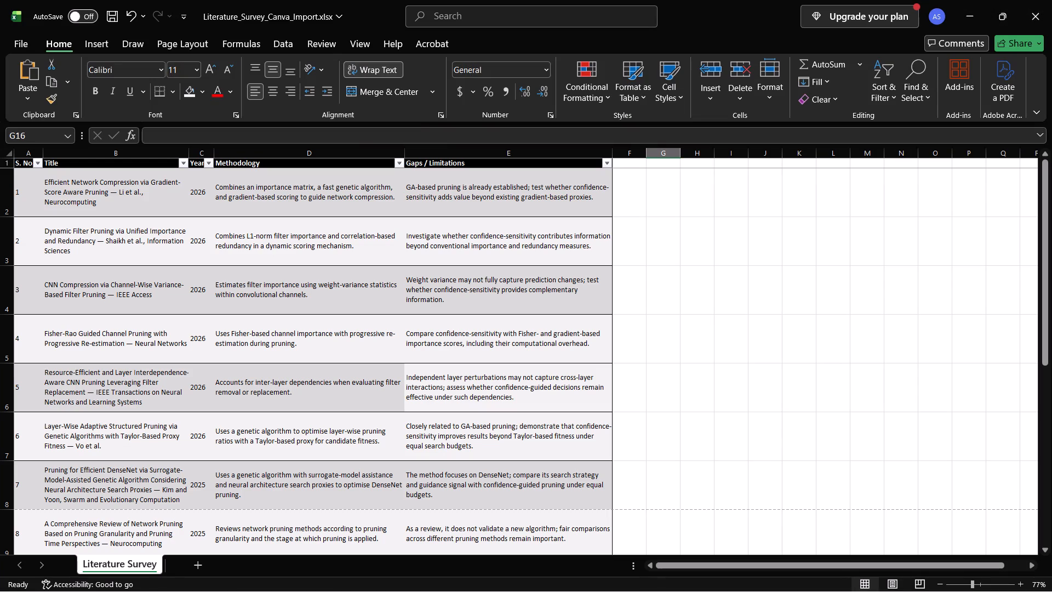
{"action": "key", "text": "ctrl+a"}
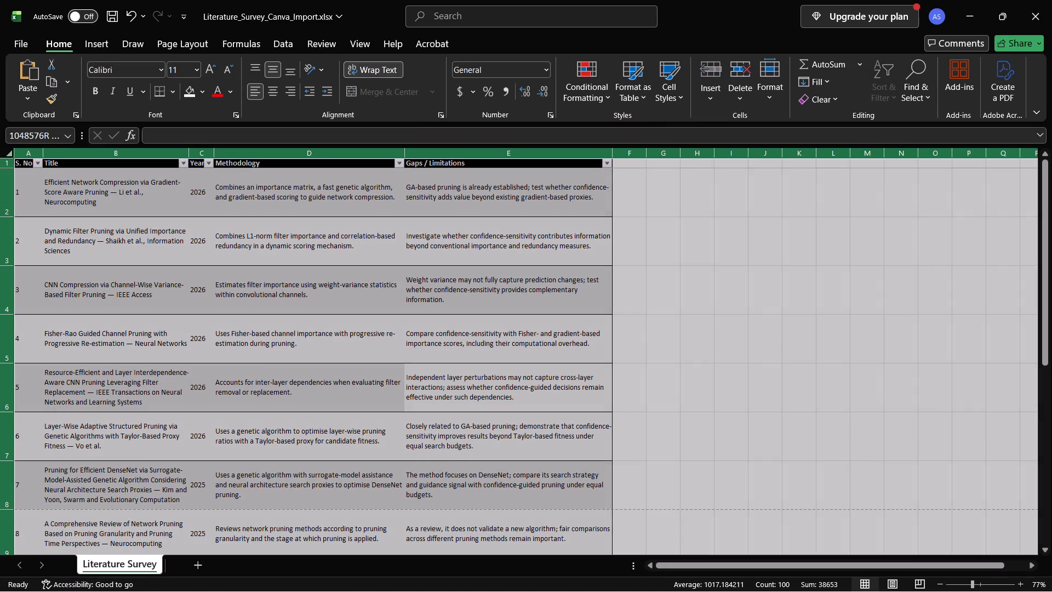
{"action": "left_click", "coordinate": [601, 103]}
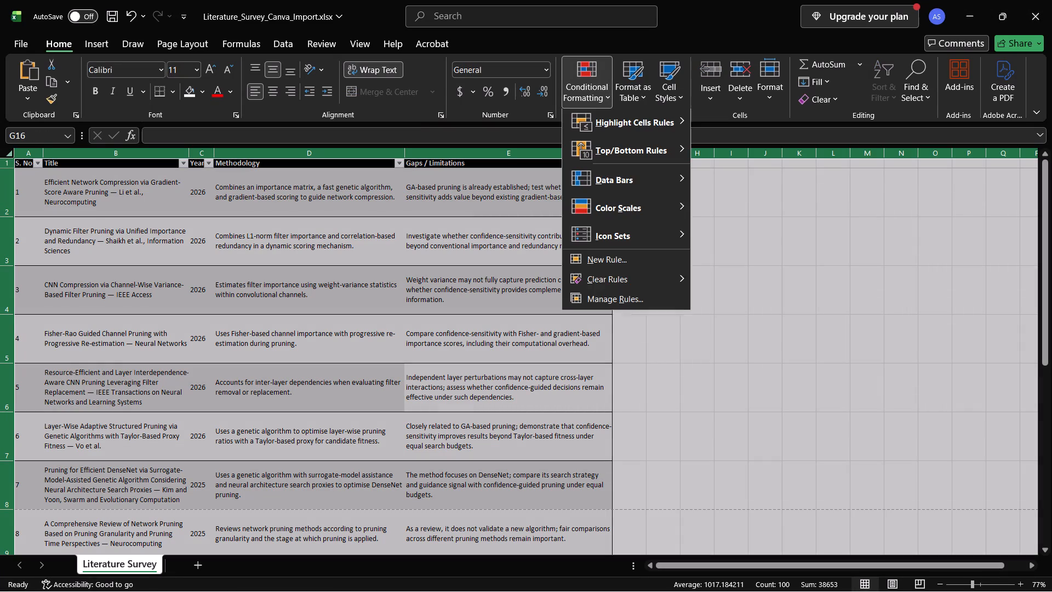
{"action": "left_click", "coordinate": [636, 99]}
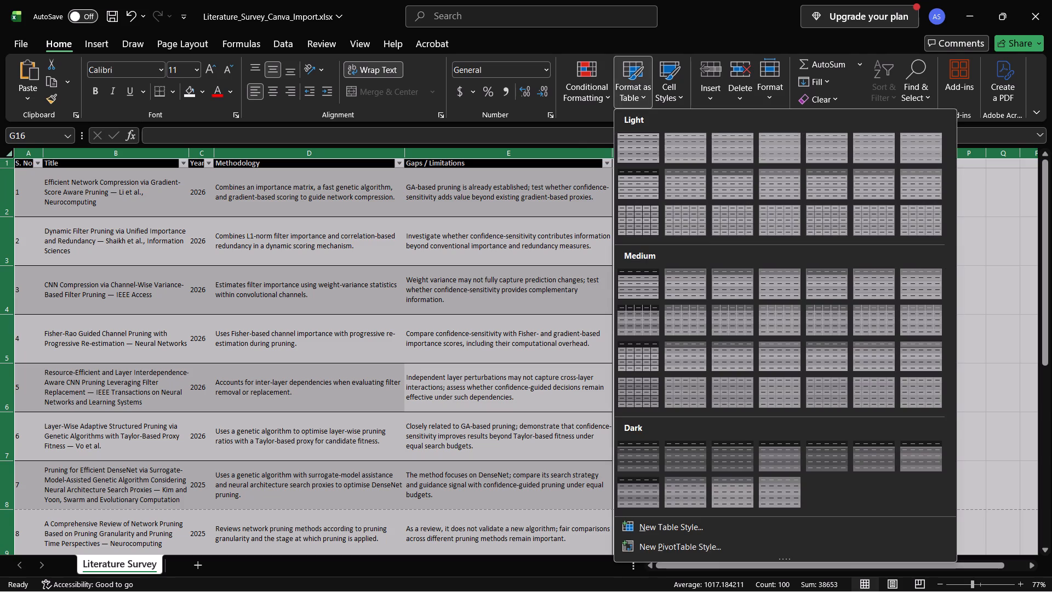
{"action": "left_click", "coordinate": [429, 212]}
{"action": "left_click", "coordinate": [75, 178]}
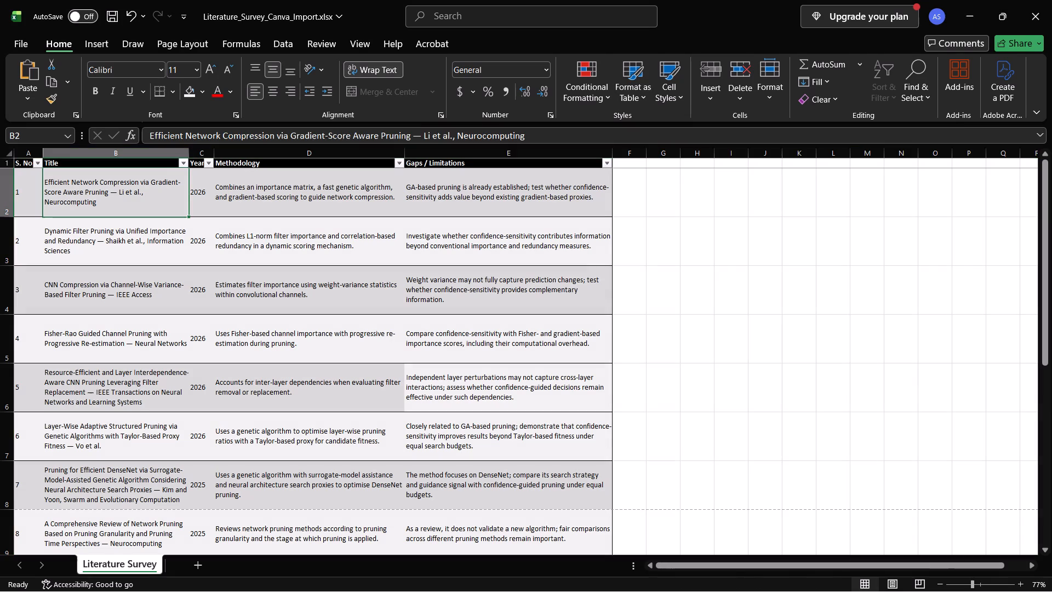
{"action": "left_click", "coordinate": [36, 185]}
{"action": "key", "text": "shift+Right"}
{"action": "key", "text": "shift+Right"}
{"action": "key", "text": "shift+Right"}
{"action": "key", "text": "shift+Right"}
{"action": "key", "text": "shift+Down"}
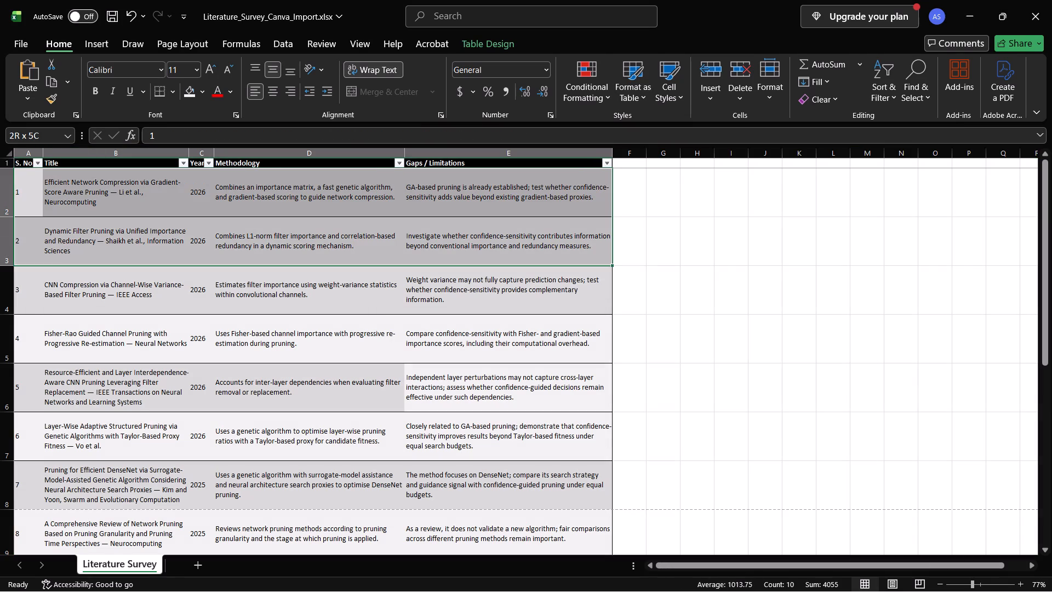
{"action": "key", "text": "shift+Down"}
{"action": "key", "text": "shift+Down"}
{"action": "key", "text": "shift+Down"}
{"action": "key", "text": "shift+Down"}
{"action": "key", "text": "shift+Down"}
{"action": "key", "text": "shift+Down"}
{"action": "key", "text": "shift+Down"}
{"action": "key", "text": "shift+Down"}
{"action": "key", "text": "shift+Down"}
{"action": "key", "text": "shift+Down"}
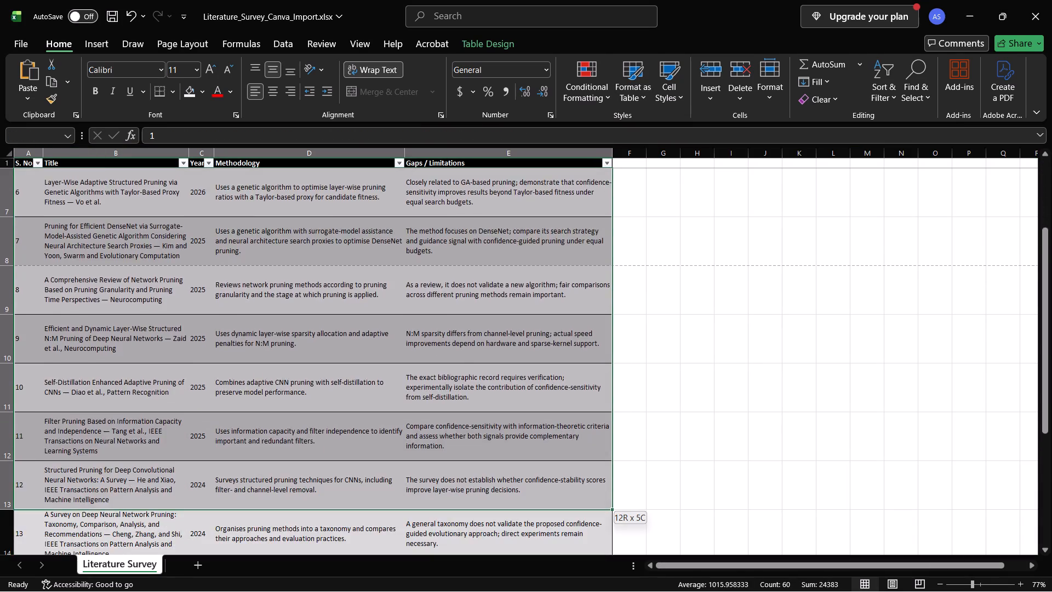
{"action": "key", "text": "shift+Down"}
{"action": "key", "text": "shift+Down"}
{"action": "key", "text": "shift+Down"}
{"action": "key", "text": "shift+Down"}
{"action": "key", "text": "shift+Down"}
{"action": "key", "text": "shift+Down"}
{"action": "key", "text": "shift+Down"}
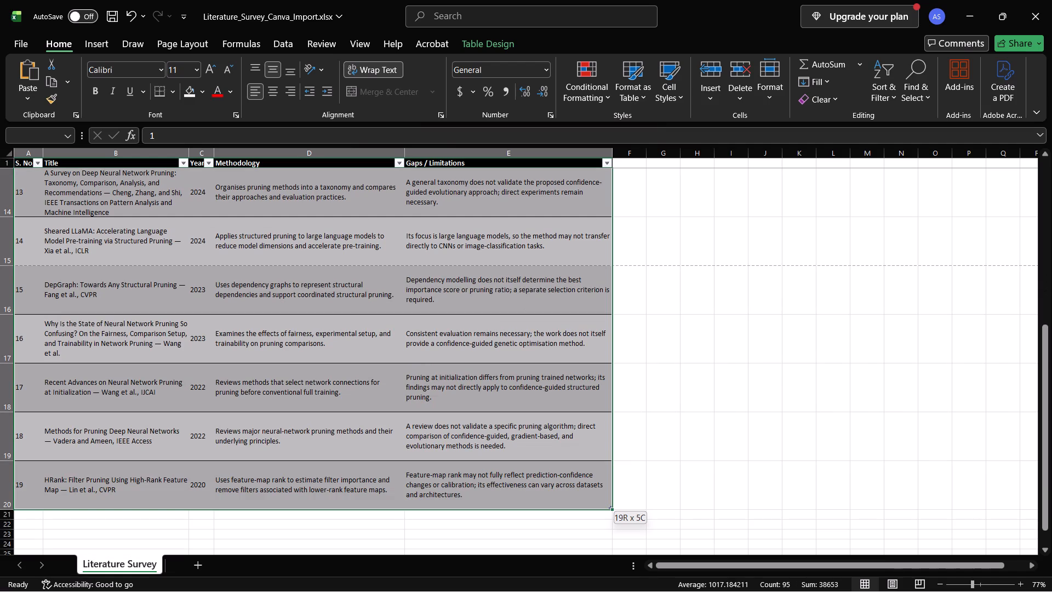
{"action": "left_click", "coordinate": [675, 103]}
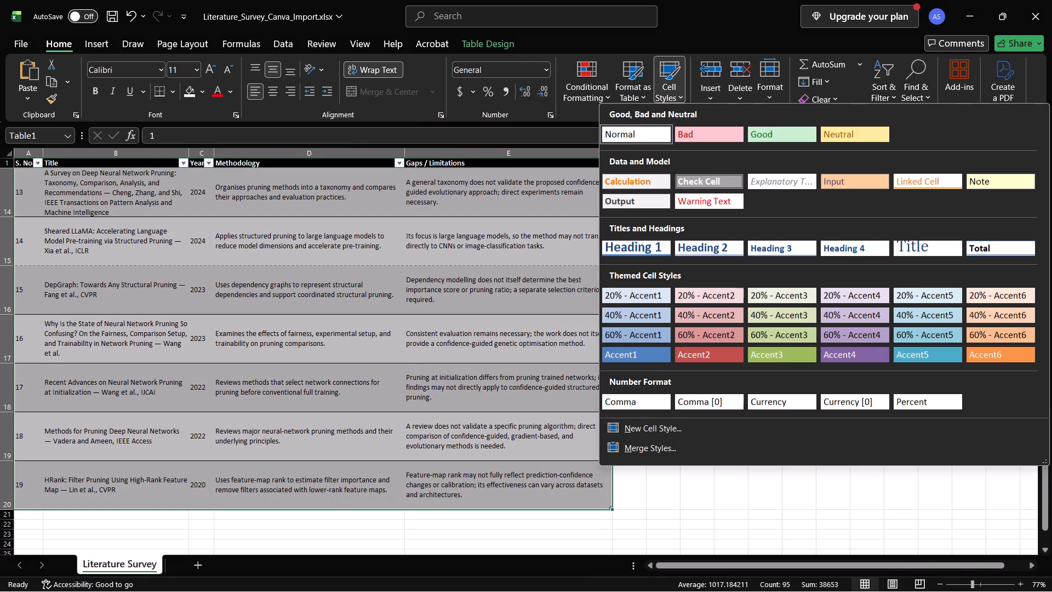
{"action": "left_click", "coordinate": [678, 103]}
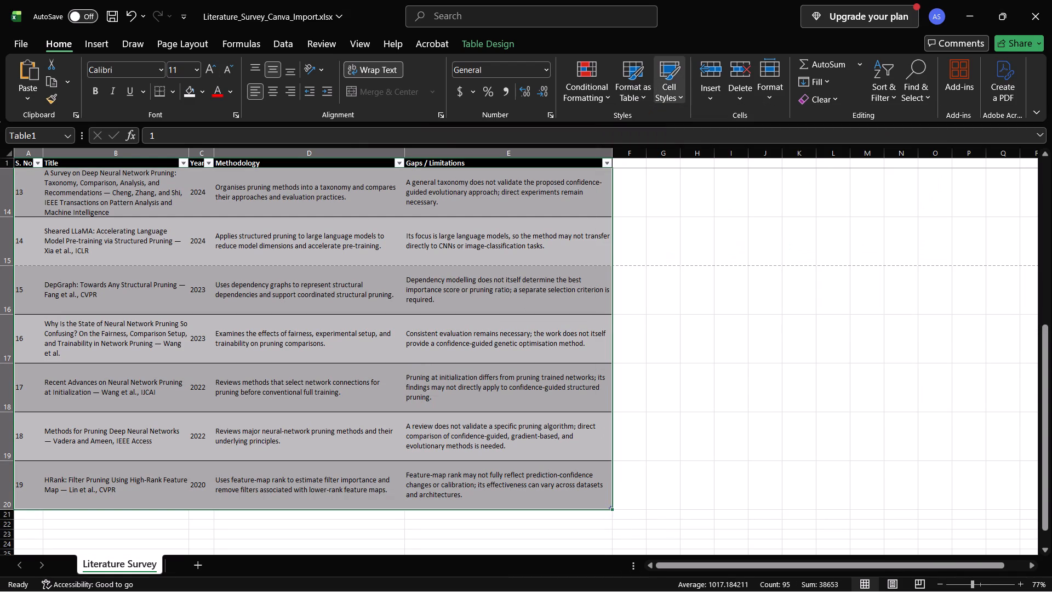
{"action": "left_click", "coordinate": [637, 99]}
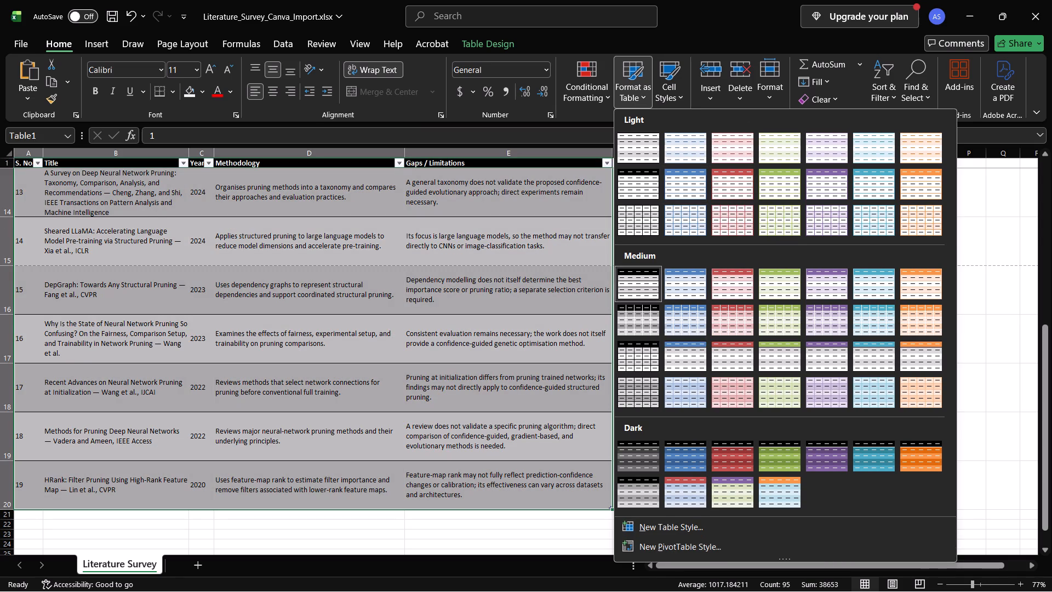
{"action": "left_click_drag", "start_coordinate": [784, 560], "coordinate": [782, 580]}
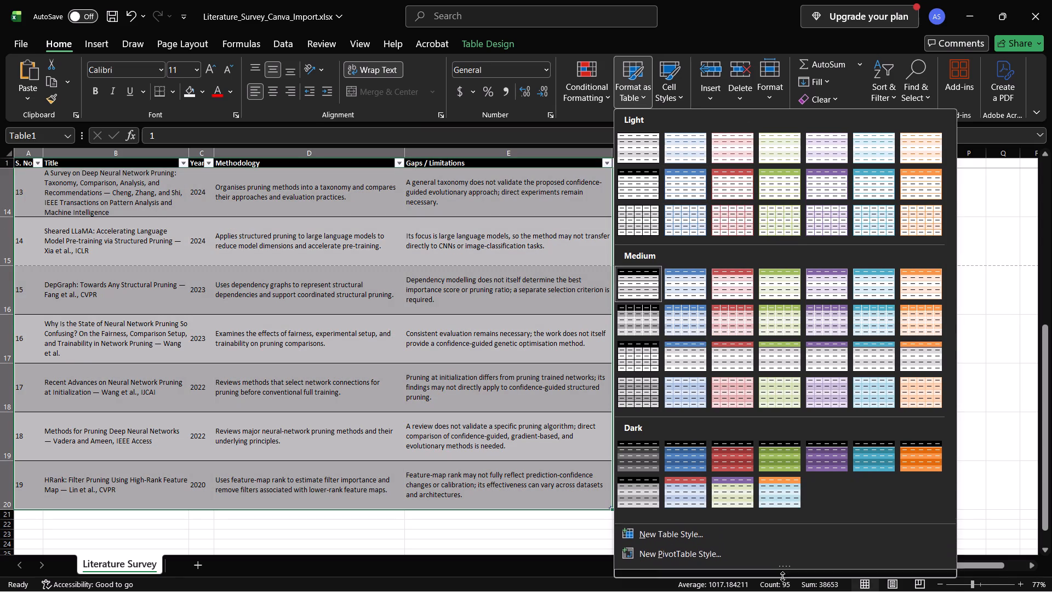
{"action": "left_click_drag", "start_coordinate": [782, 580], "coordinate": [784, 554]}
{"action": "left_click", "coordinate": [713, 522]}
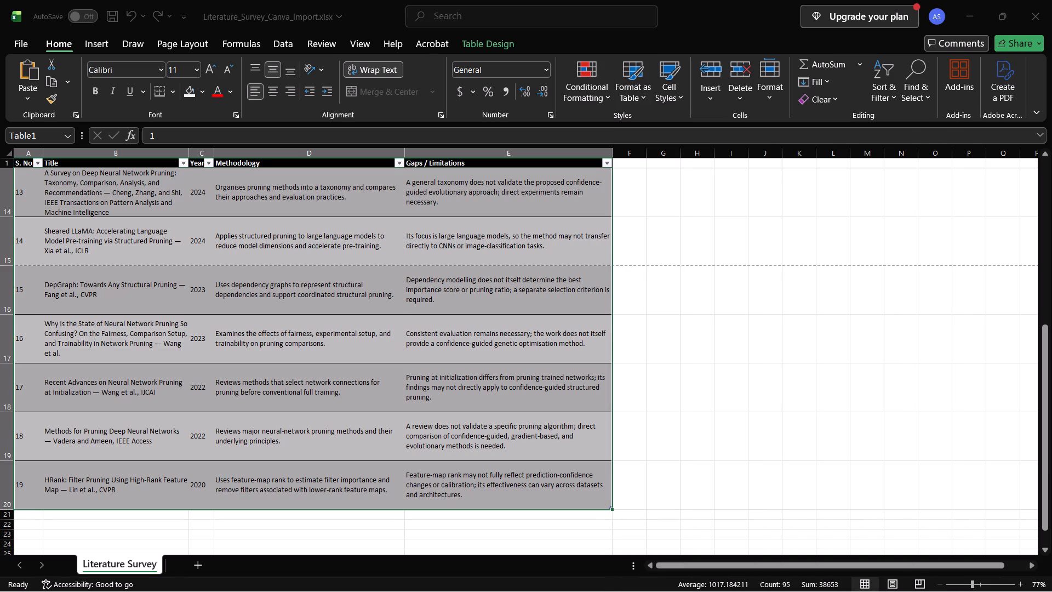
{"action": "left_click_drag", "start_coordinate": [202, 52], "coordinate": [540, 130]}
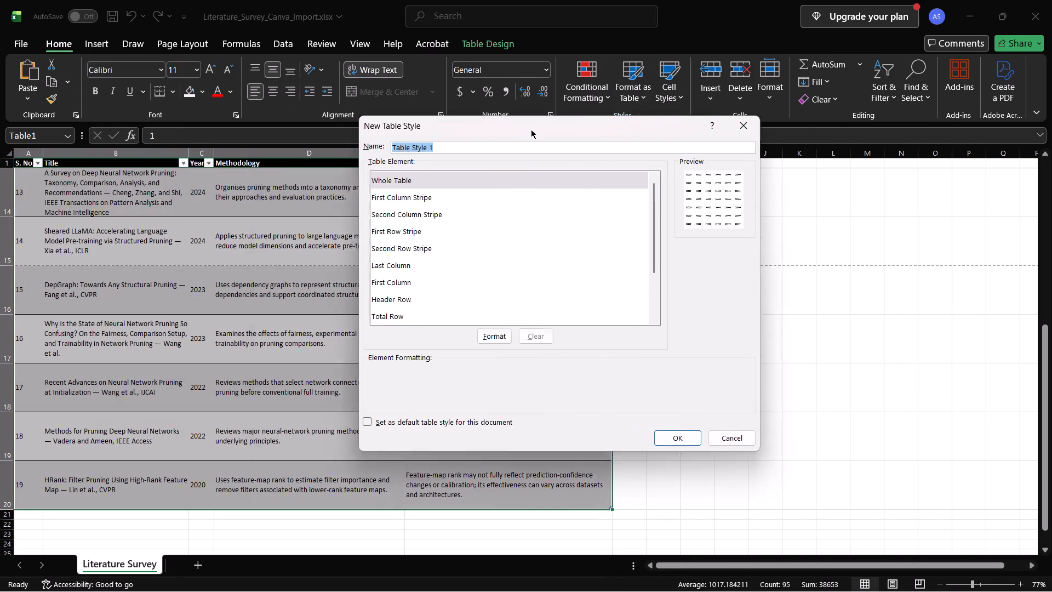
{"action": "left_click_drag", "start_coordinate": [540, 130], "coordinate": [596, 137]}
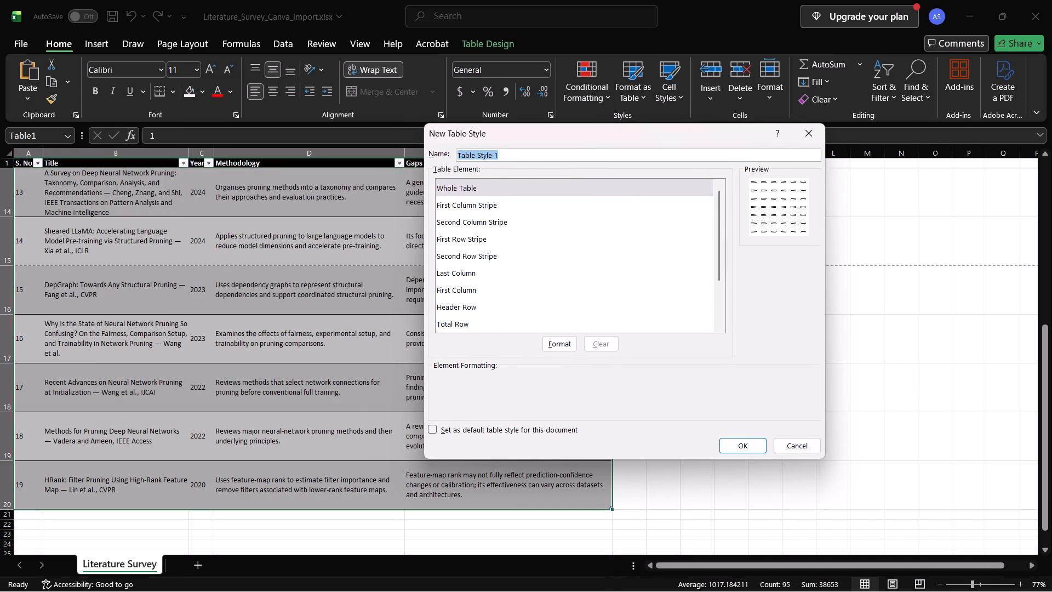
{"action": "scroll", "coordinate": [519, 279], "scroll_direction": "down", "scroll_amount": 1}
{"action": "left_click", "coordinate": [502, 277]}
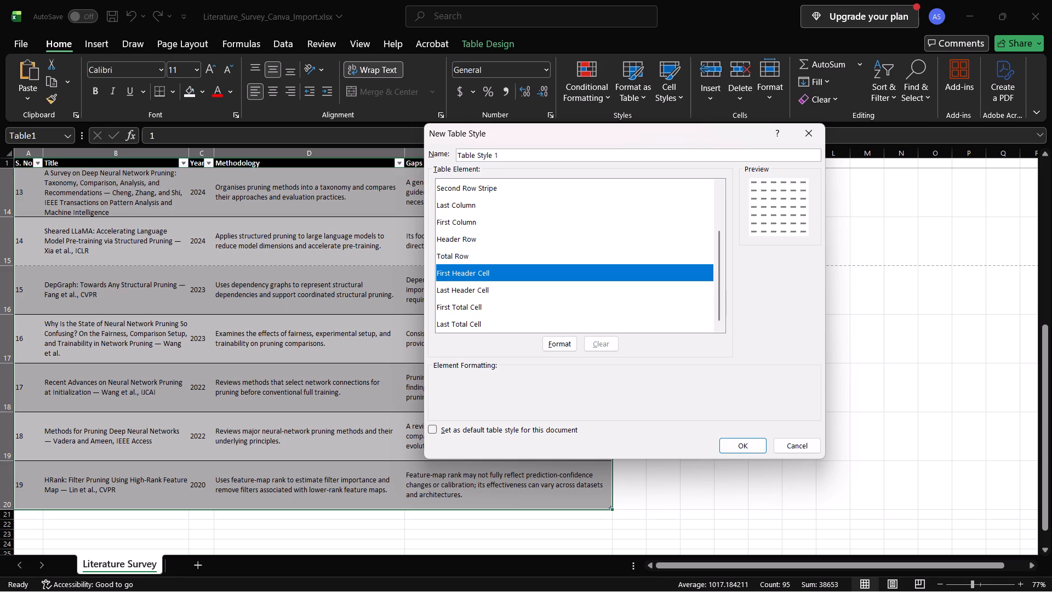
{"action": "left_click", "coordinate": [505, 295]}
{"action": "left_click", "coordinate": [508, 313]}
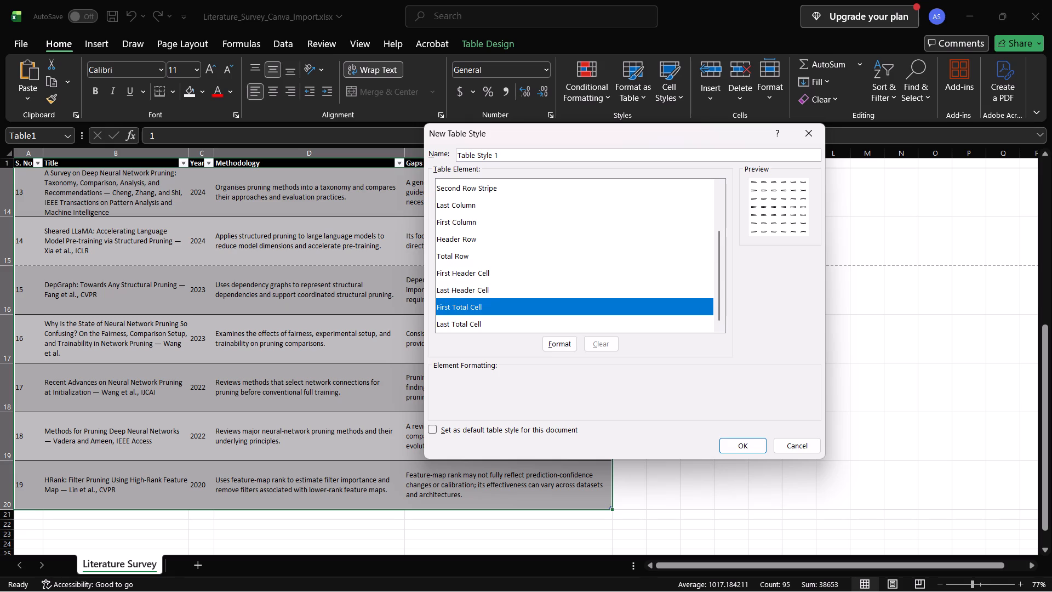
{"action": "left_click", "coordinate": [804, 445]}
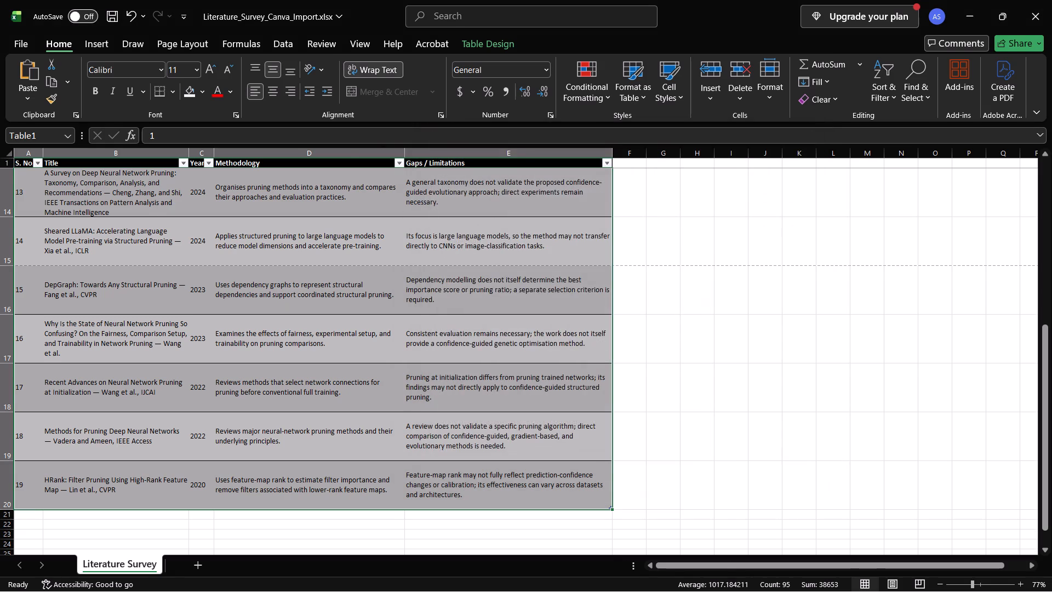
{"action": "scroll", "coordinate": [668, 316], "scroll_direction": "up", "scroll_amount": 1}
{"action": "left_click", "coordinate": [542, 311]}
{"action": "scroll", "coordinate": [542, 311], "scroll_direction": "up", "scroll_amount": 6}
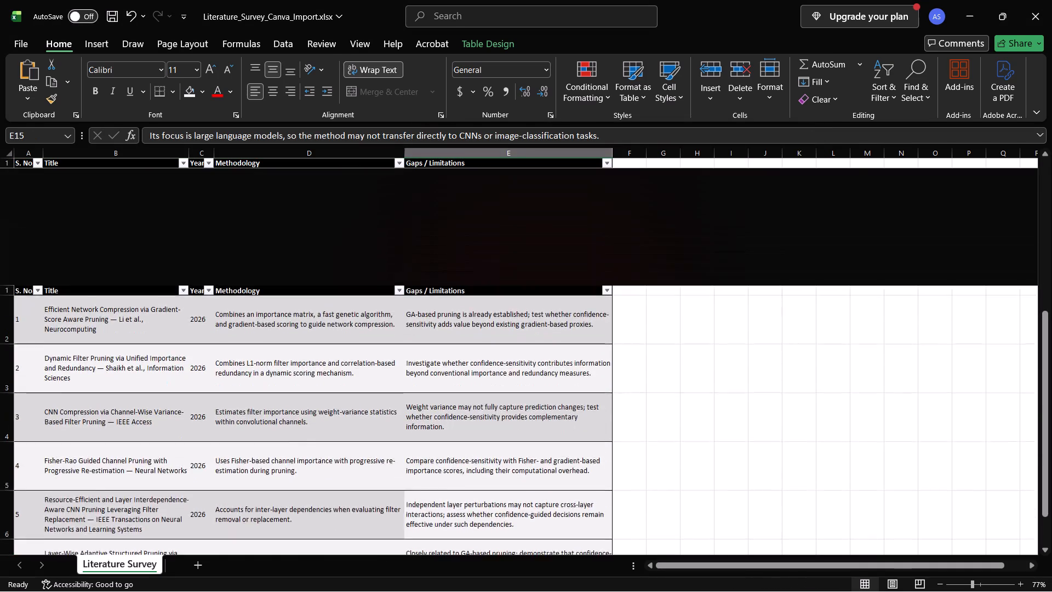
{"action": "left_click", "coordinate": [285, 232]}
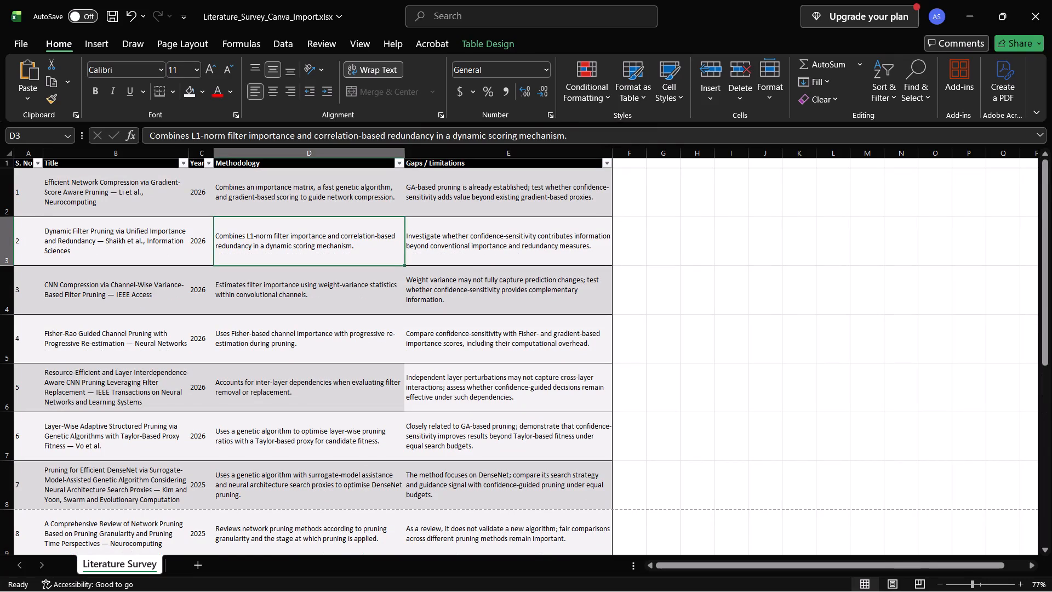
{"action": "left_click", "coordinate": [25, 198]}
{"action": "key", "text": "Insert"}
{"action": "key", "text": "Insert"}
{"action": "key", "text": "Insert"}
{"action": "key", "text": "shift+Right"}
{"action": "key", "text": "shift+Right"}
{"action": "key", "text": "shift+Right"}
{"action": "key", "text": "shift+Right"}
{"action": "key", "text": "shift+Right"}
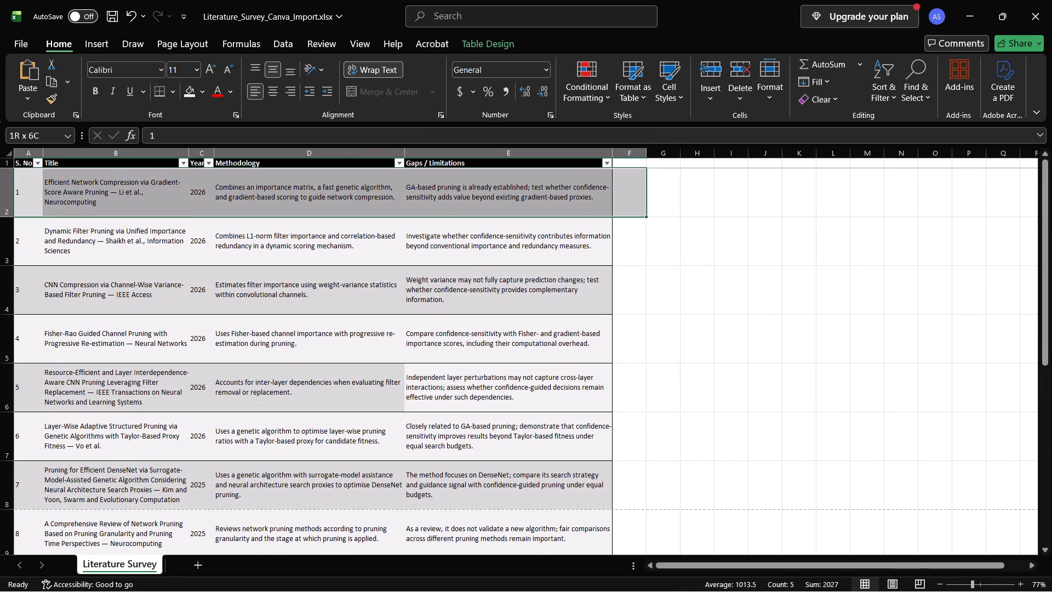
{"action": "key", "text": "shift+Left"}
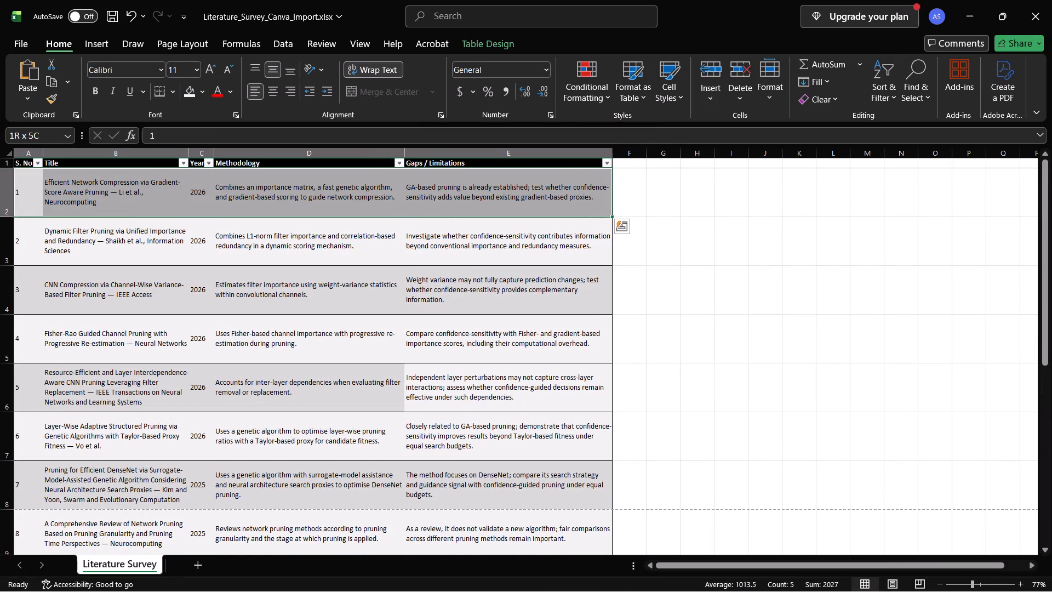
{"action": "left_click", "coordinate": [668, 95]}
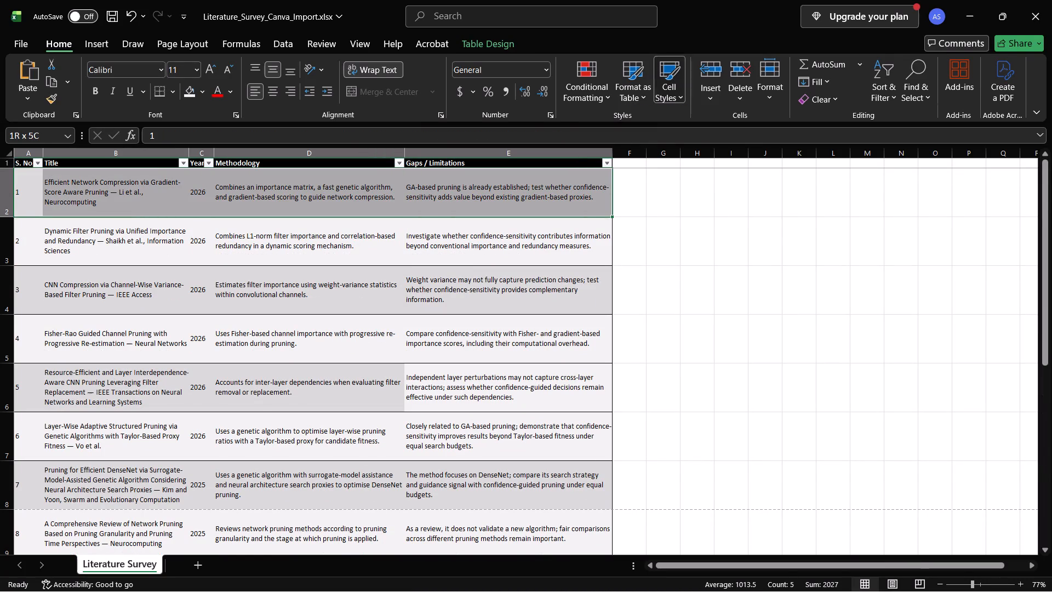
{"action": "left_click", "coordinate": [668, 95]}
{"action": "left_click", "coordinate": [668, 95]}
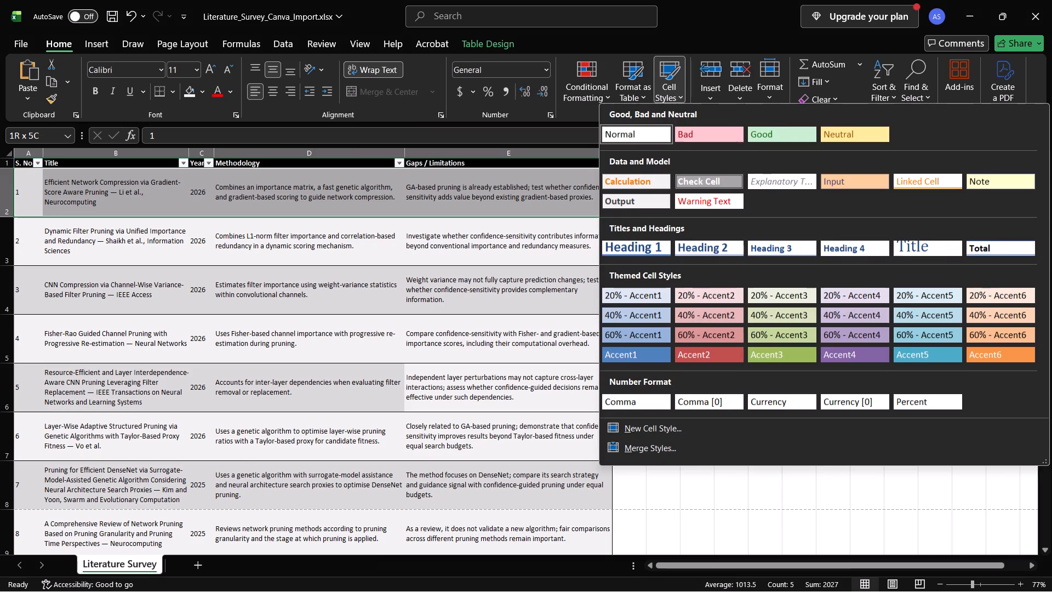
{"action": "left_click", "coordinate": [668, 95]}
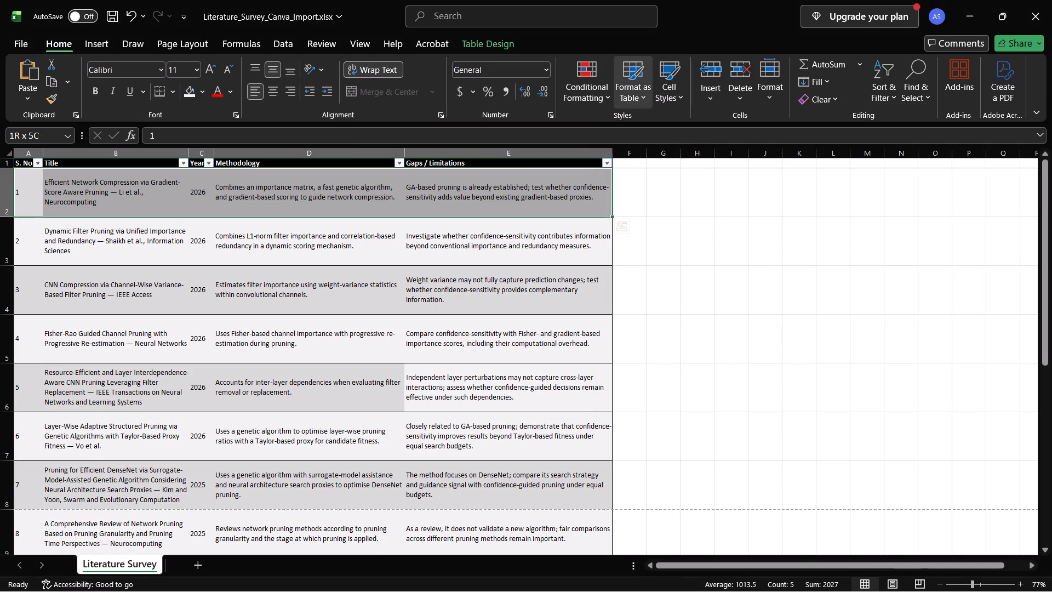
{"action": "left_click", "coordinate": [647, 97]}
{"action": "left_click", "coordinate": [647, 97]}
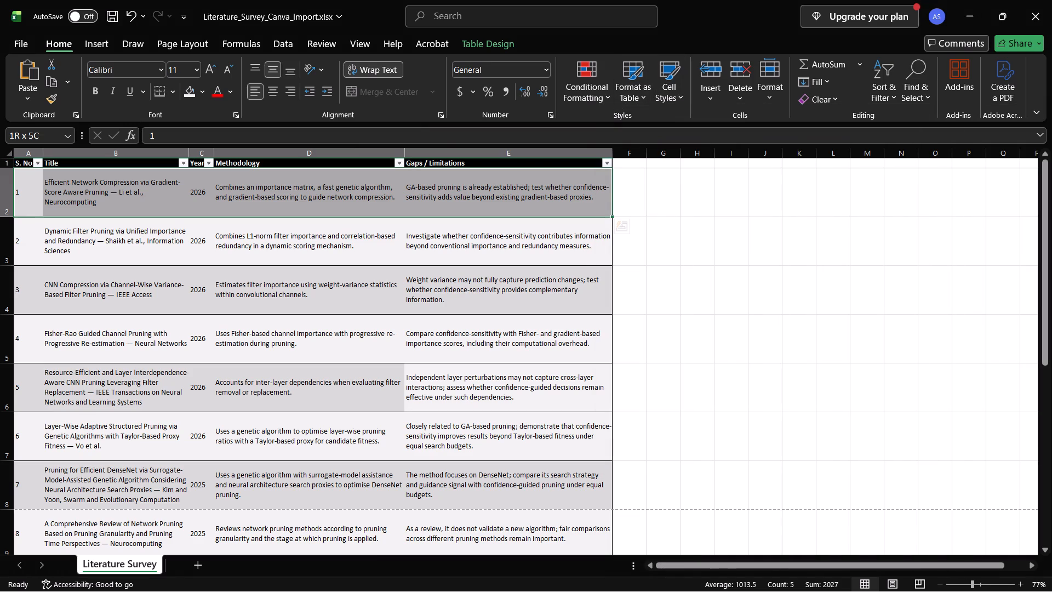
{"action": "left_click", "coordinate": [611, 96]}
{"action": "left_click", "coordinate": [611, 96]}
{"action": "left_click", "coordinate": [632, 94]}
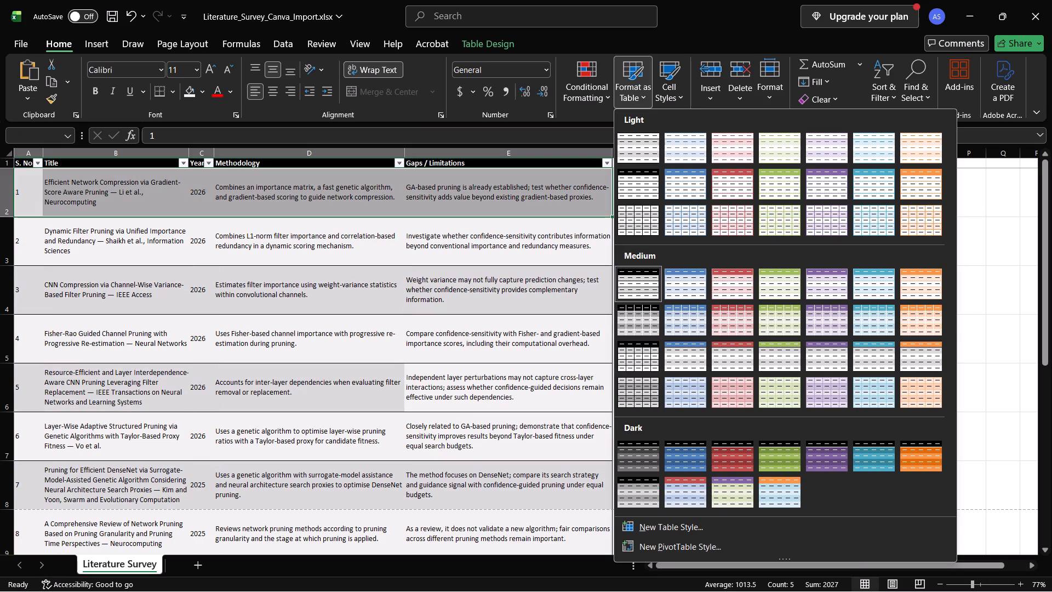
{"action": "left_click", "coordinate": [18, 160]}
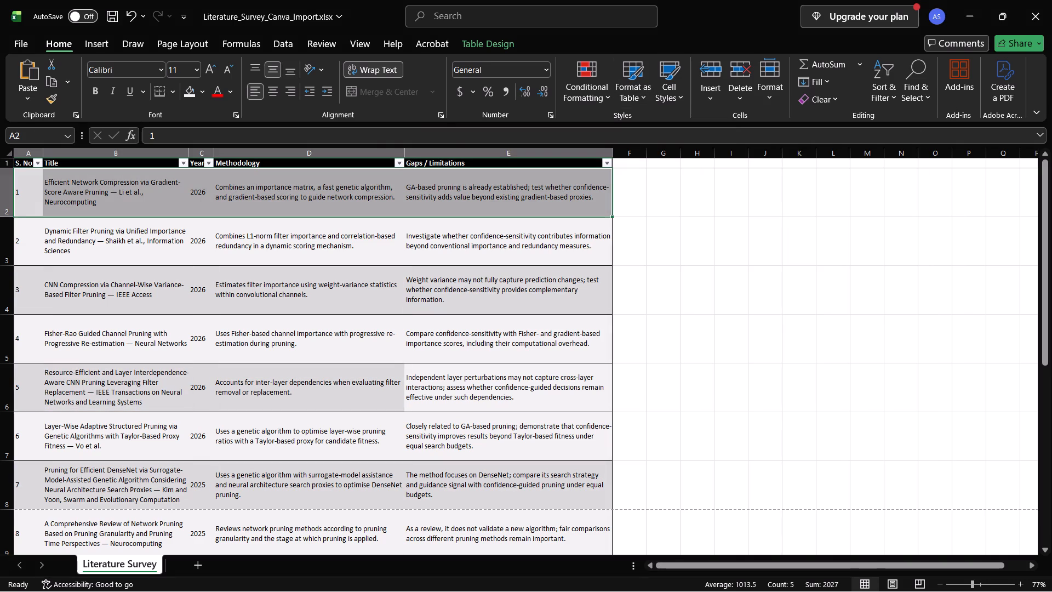
Select the header row and all 19 entries, columns A to E, and apply the Medium black-header table style with full grid borders and shaded alternate rows.
{"action": "left_click", "coordinate": [24, 167]}
{"action": "key", "text": "shift+Right"}
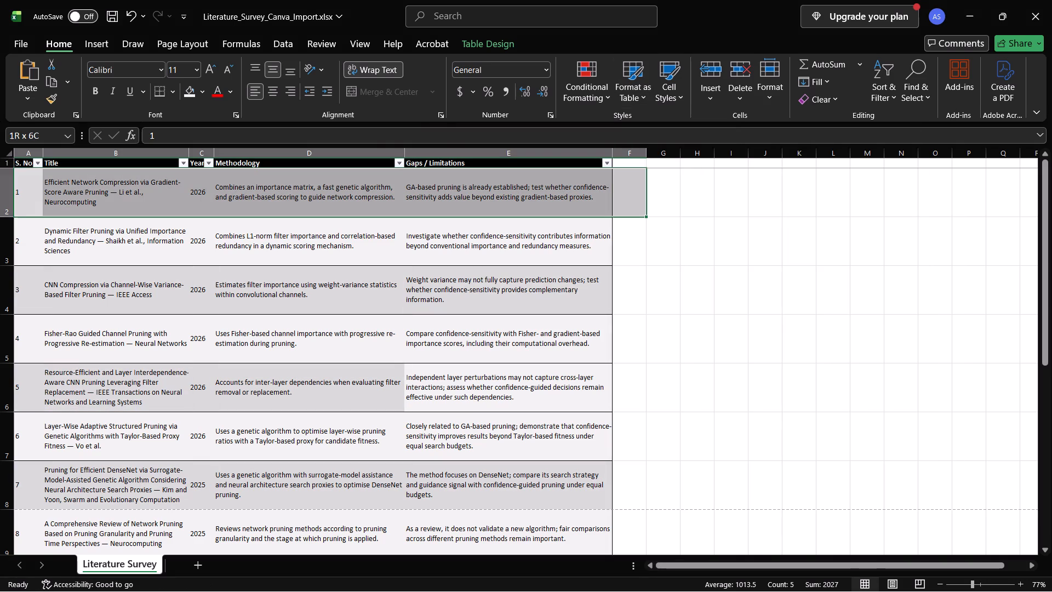
{"action": "key", "text": "shift+Left"}
{"action": "left_click", "coordinate": [24, 167]}
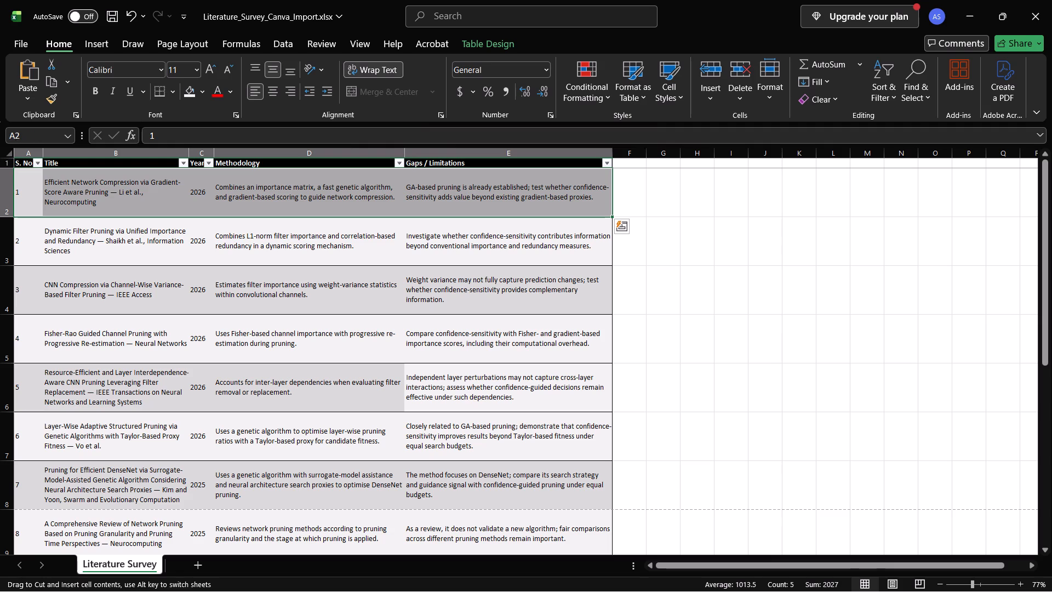
{"action": "left_click", "coordinate": [33, 197]}
{"action": "key", "text": "Up"}
{"action": "key", "text": "shift+Down"}
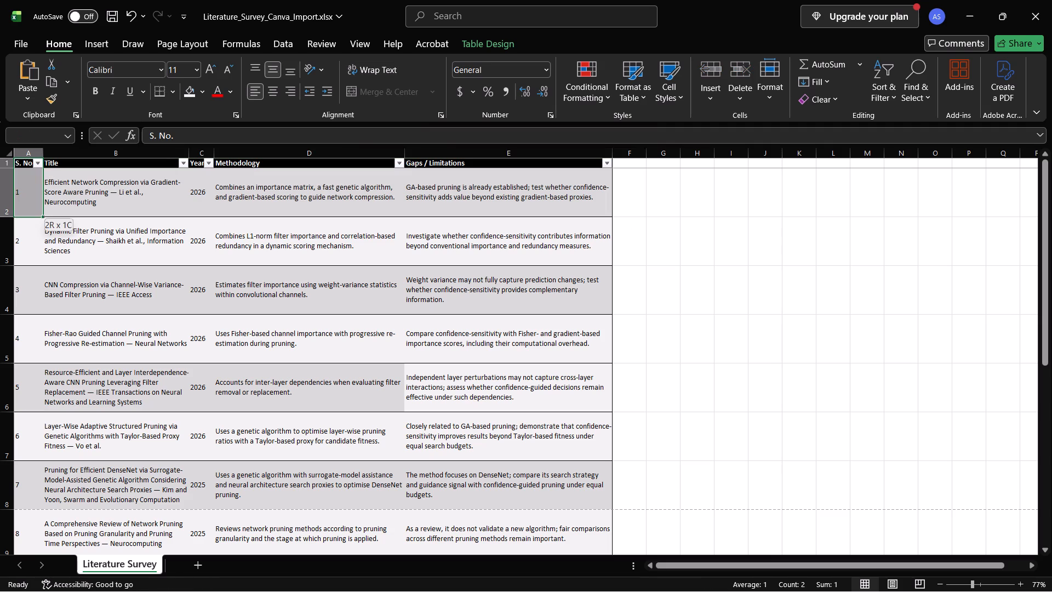
{"action": "key", "text": "shift+Right"}
{"action": "key", "text": "shift+Down"}
{"action": "key", "text": "ctrl+shift+Down"}
{"action": "key", "text": "ctrl+shift+Right"}
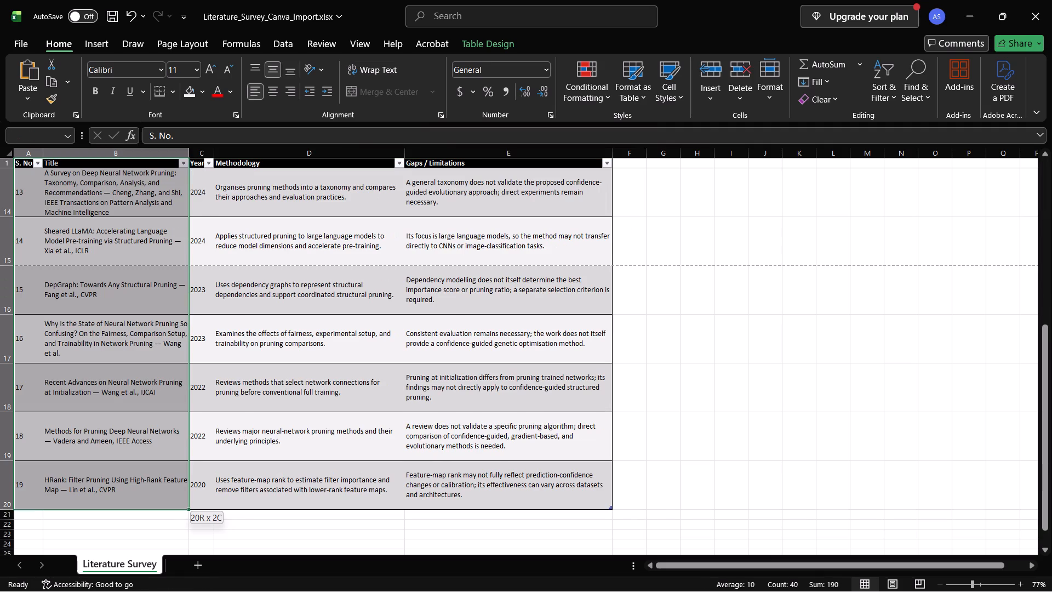
{"action": "left_click", "coordinate": [648, 98]}
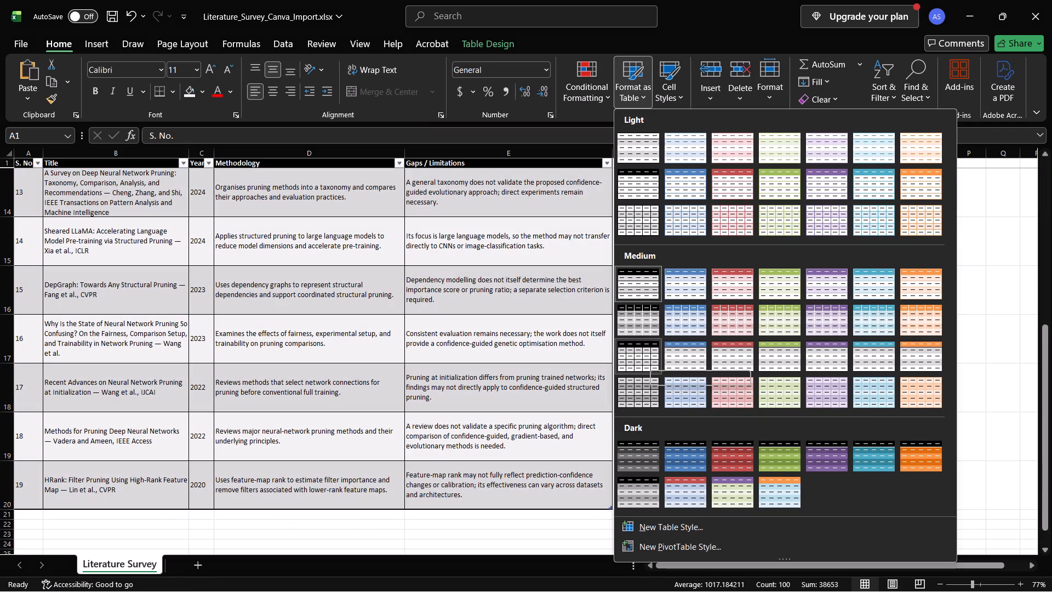
{"action": "left_click", "coordinate": [643, 361]}
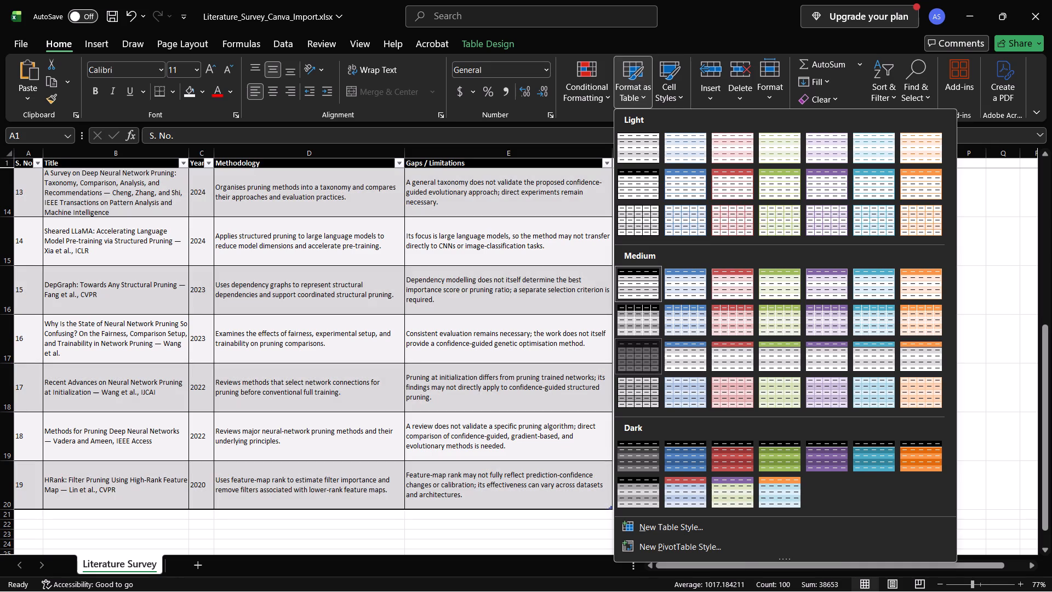
{"action": "left_click", "coordinate": [704, 365]}
Set the sheet's print margins to Normal and check the pages in the print preview.
{"action": "scroll", "coordinate": [576, 363], "scroll_direction": "up", "scroll_amount": 2}
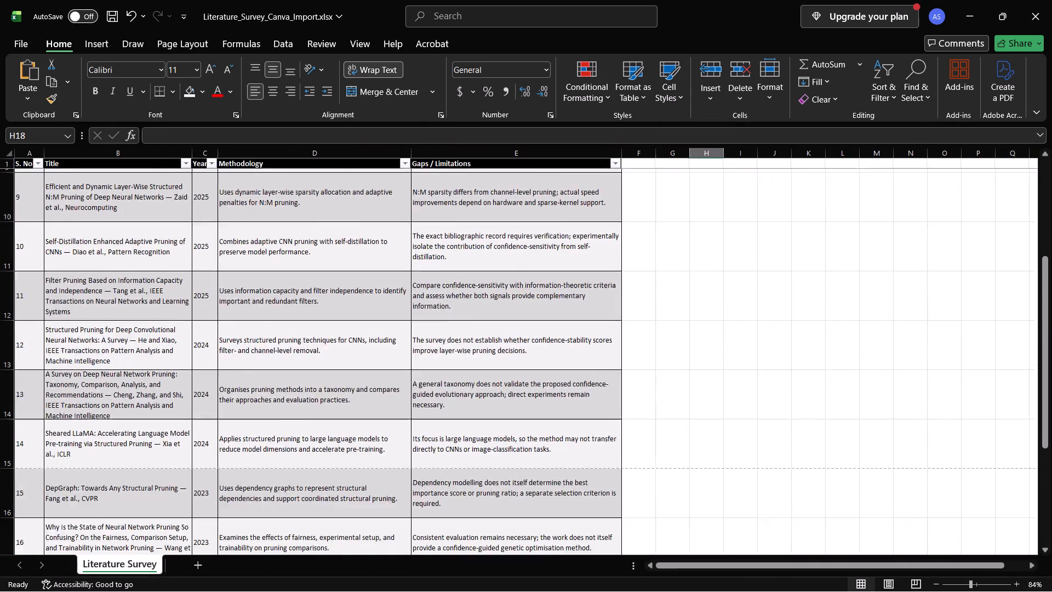
{"action": "scroll", "coordinate": [576, 363], "scroll_direction": "up", "scroll_amount": 6}
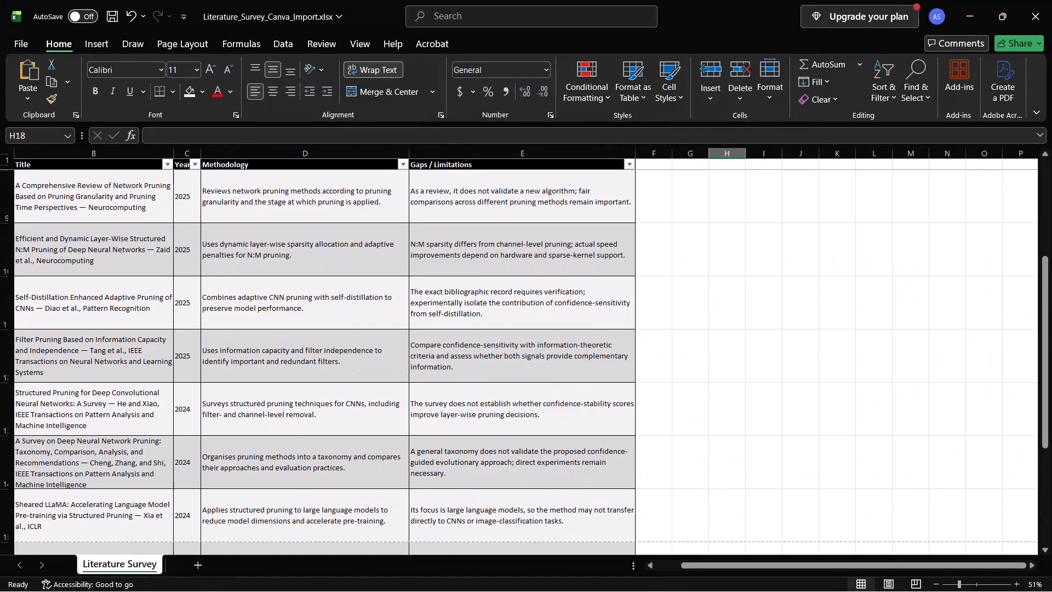
{"action": "key", "text": "ctrl+p"}
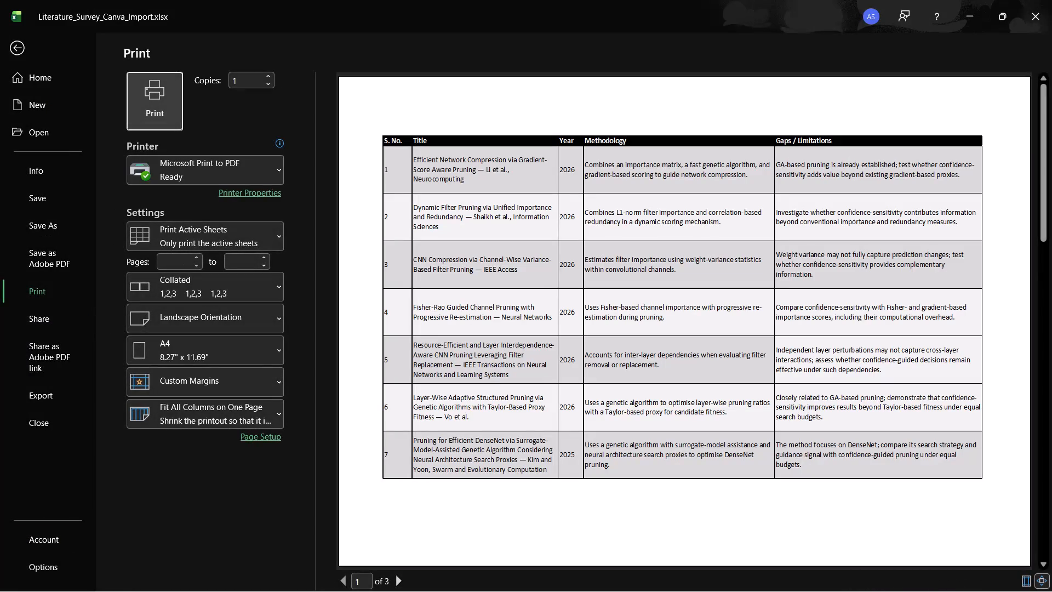
{"action": "left_click", "coordinate": [264, 374]}
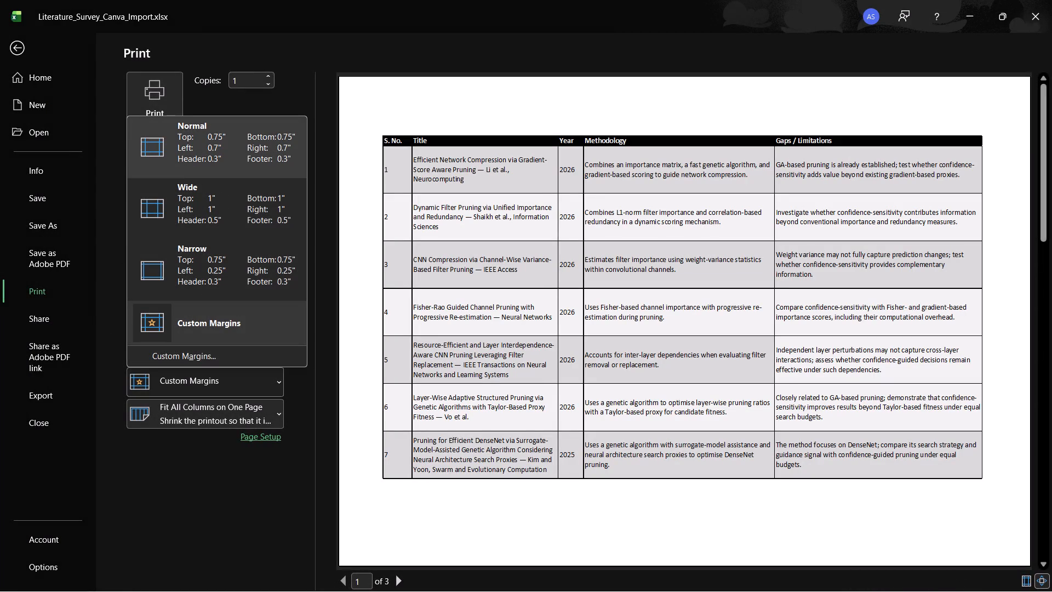
{"action": "left_click", "coordinate": [208, 157]}
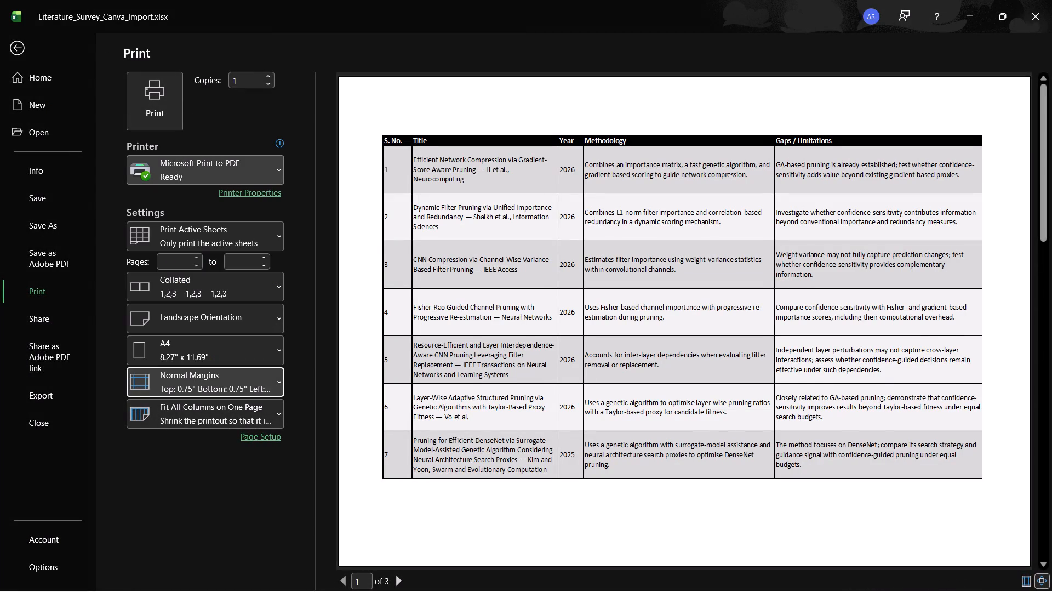
{"action": "scroll", "coordinate": [684, 349], "scroll_direction": "down", "scroll_amount": 1}
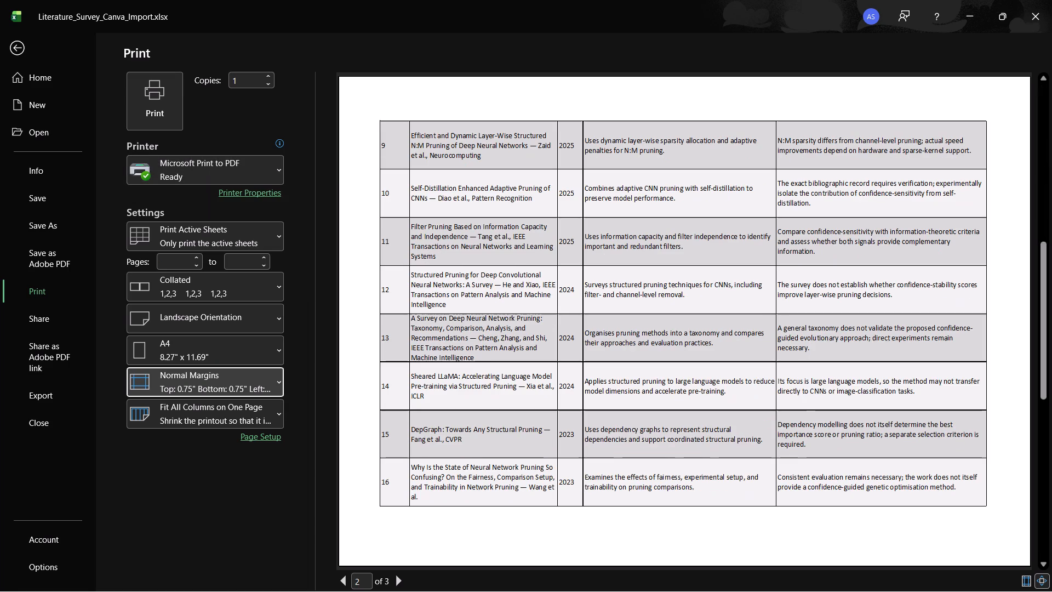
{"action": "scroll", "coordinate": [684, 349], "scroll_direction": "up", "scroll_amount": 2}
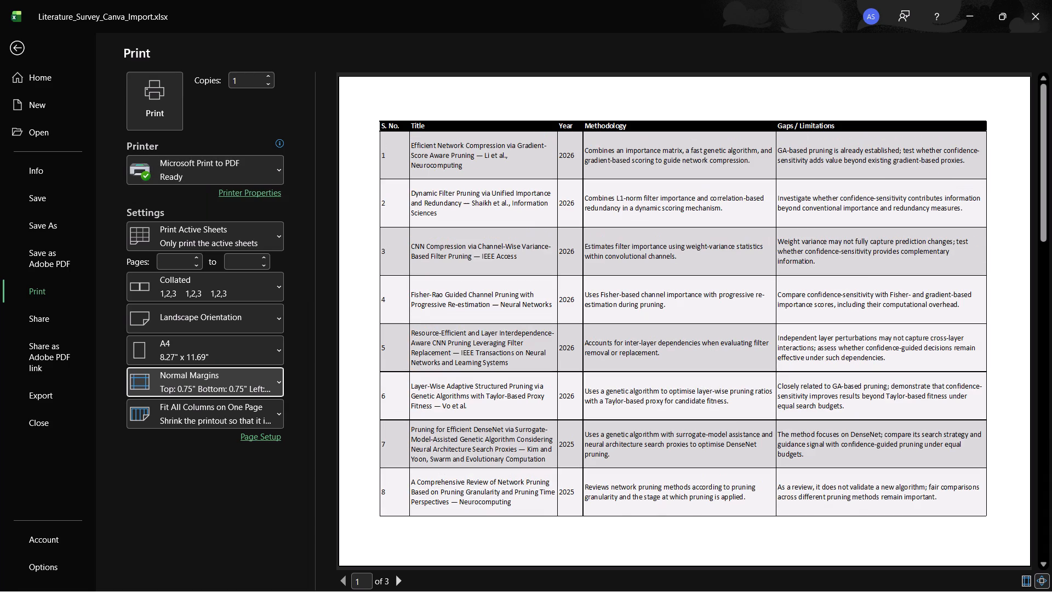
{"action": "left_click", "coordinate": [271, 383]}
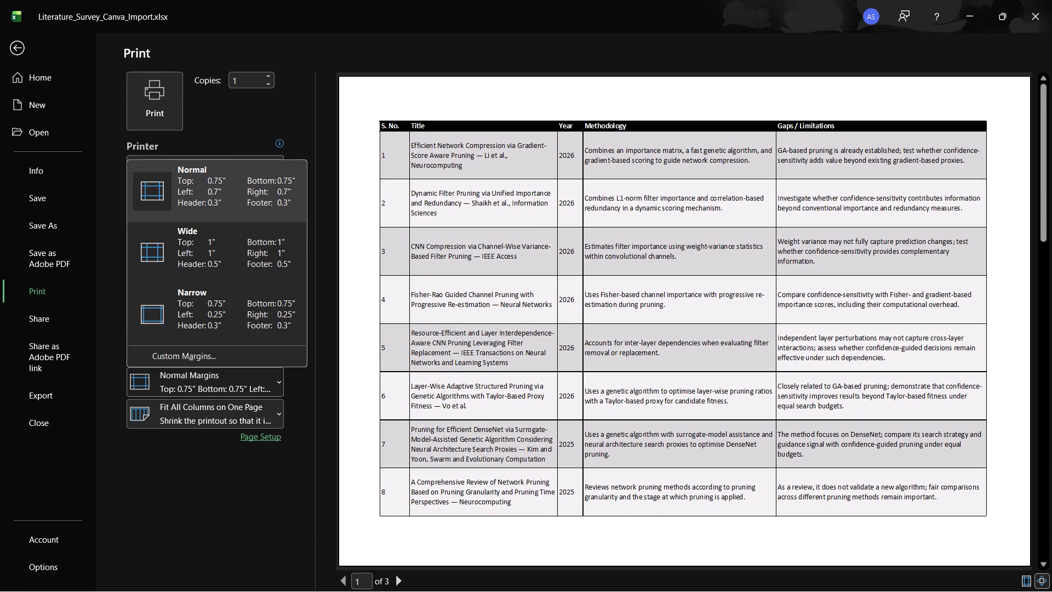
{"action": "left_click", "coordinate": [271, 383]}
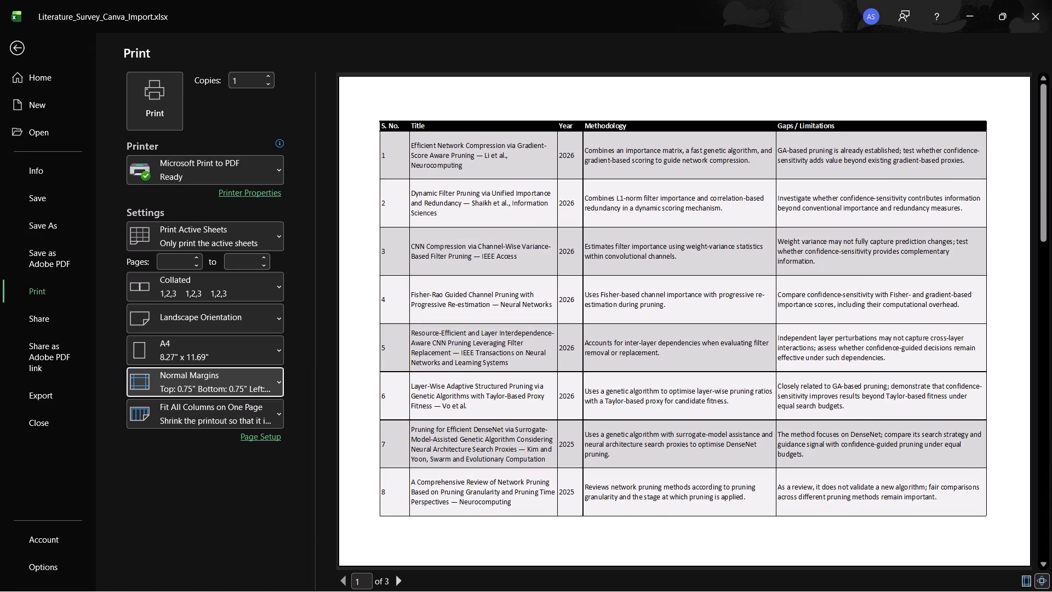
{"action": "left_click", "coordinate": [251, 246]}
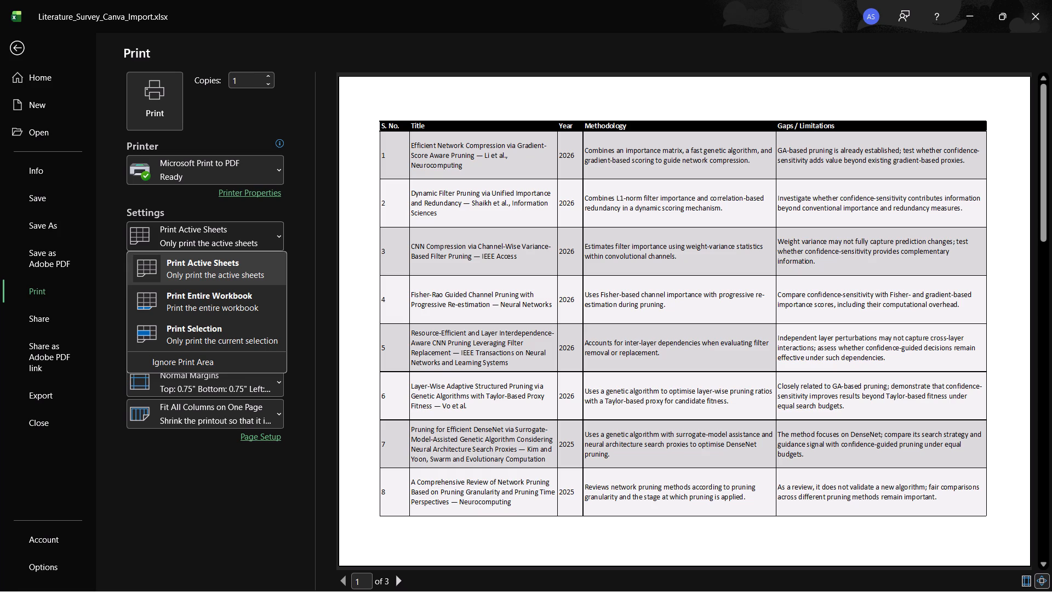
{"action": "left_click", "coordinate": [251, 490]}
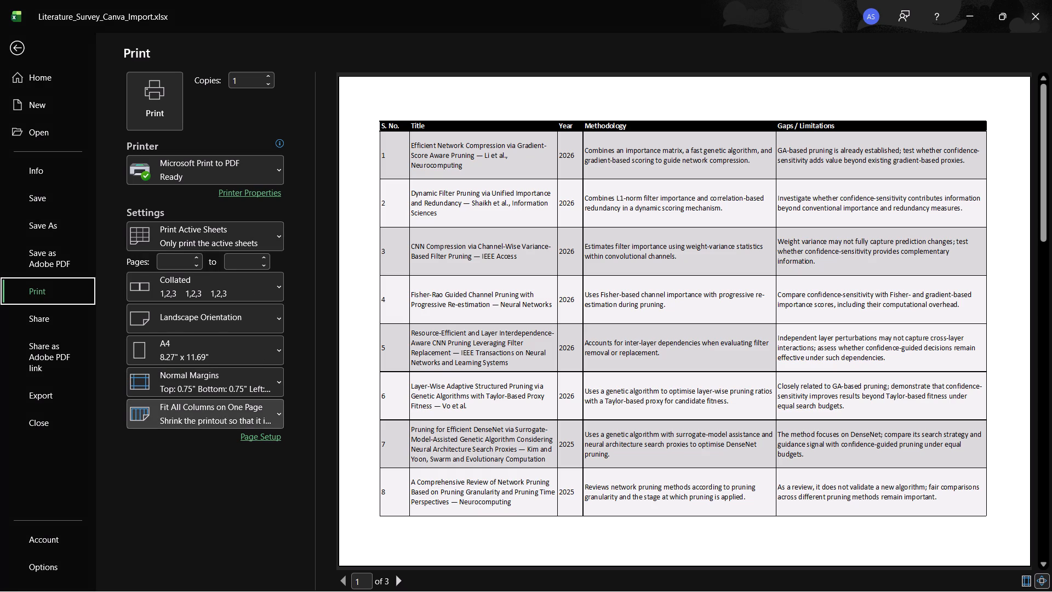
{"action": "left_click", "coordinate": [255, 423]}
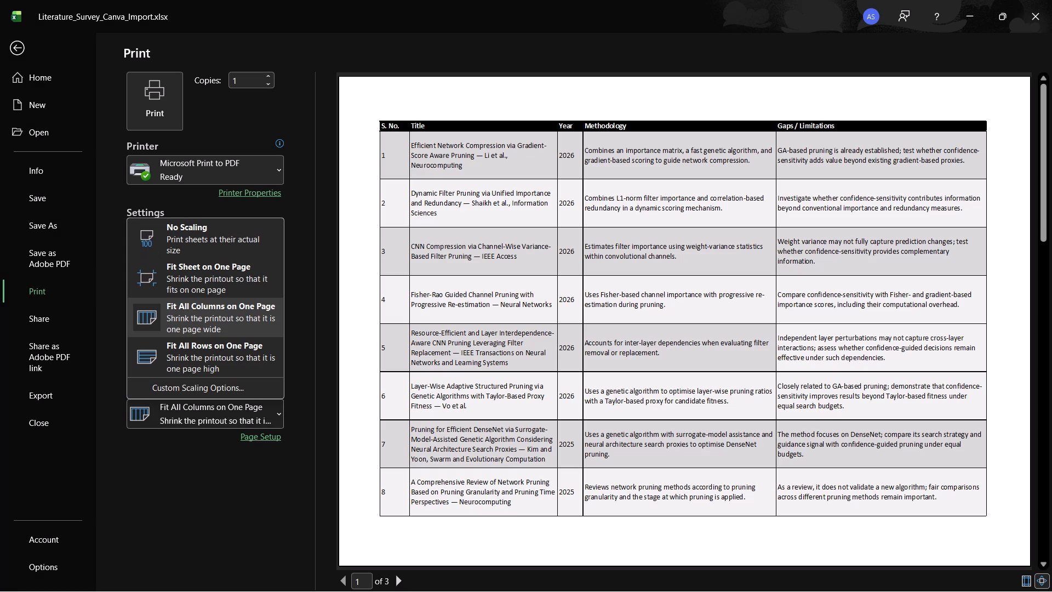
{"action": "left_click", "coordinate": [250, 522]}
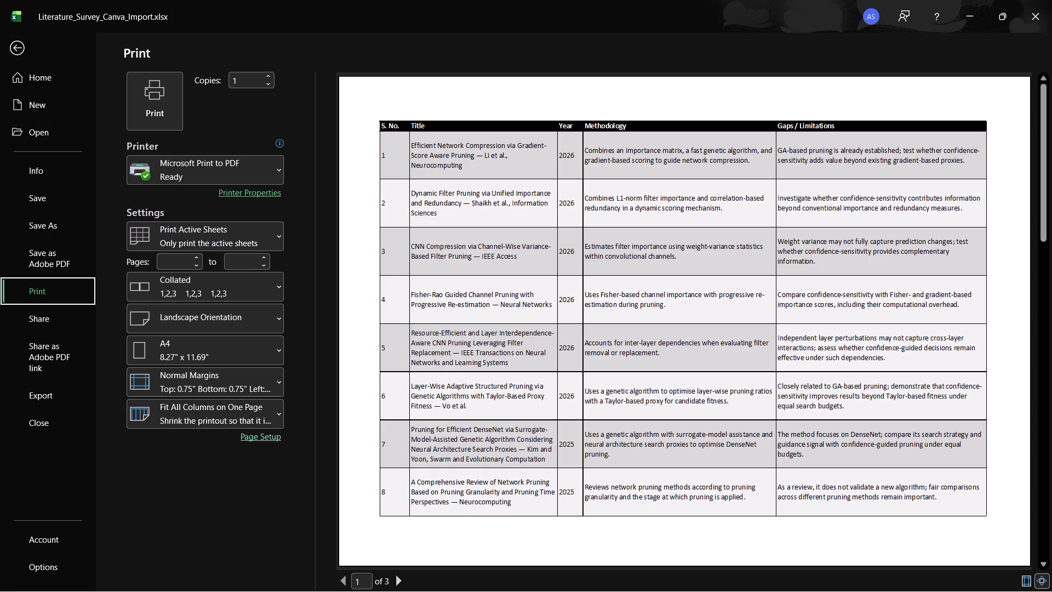
Set the sheet's page setup to center the printed table on the page both horizontally and vertically.
{"action": "left_click", "coordinate": [260, 436]}
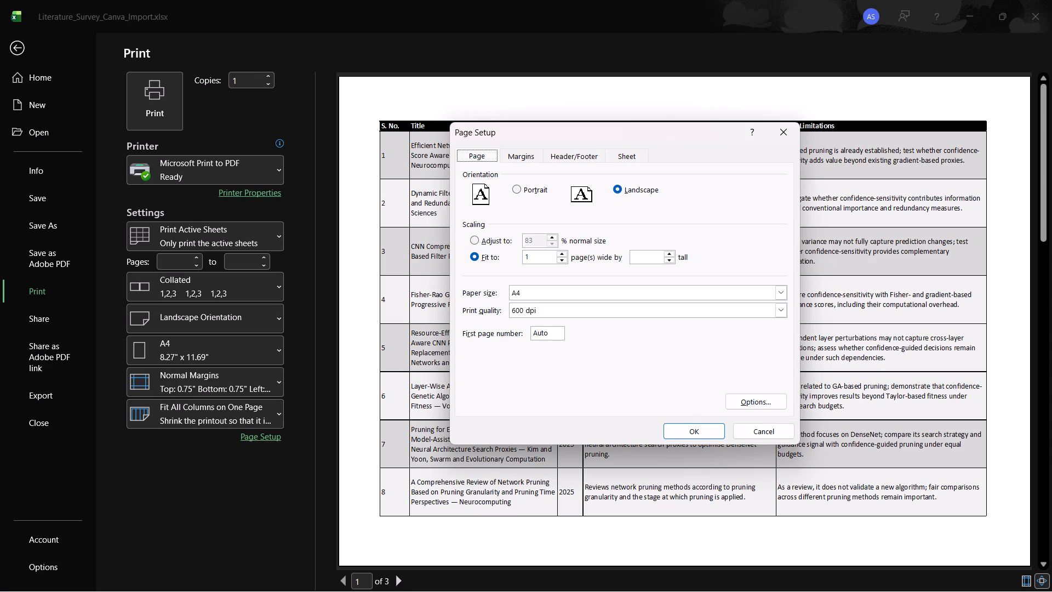
{"action": "left_click", "coordinate": [529, 163]}
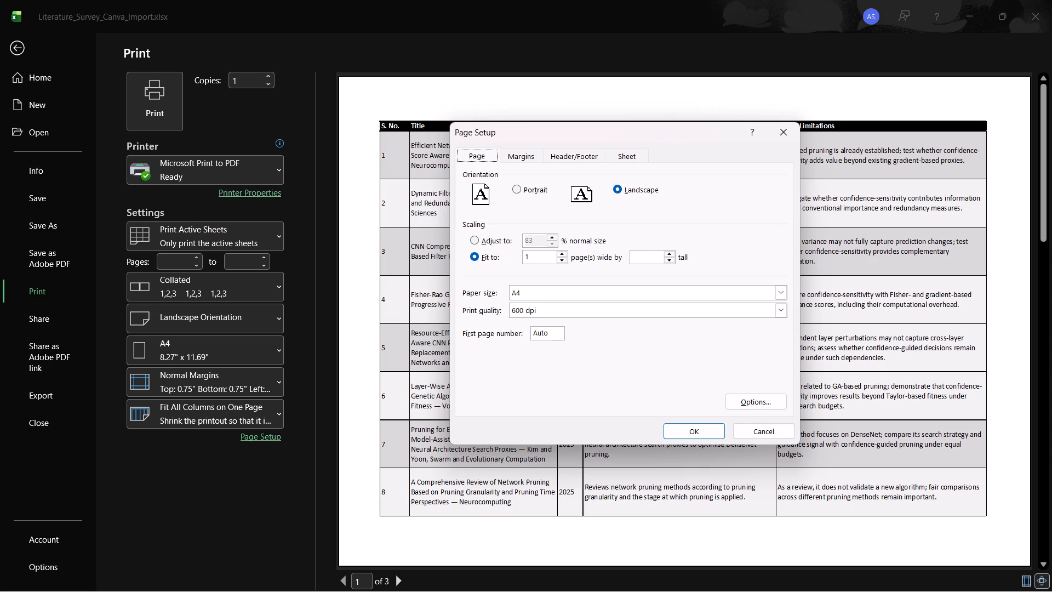
{"action": "left_click", "coordinate": [524, 158]}
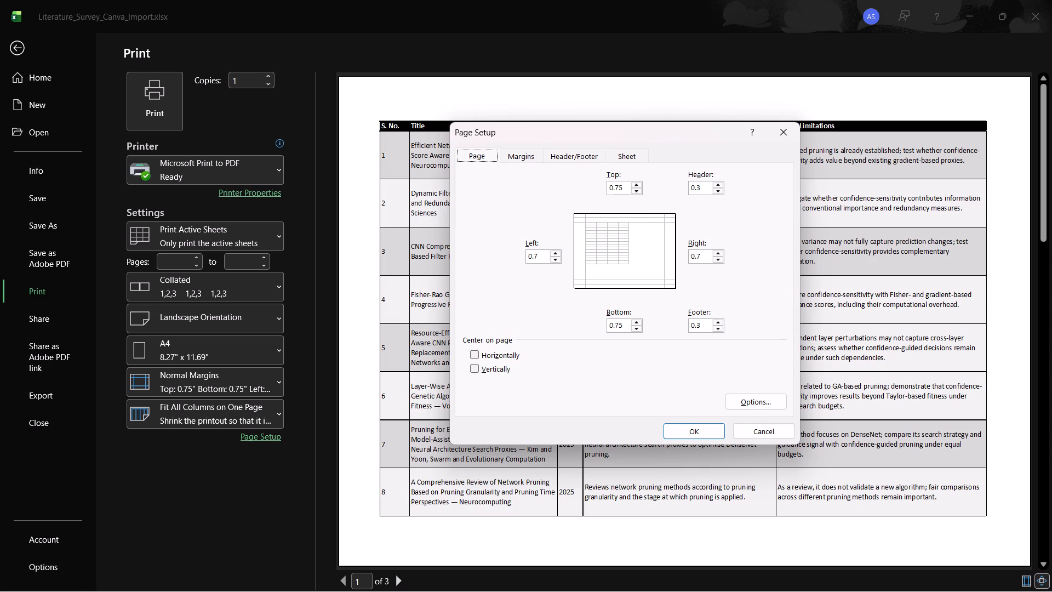
{"action": "left_click", "coordinate": [475, 352]}
{"action": "left_click", "coordinate": [473, 368]}
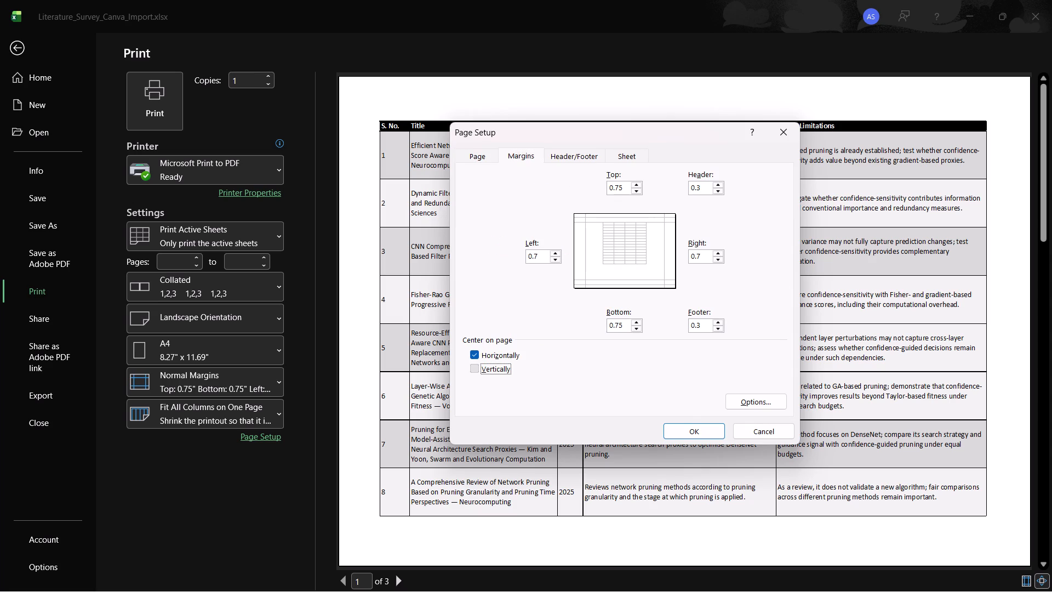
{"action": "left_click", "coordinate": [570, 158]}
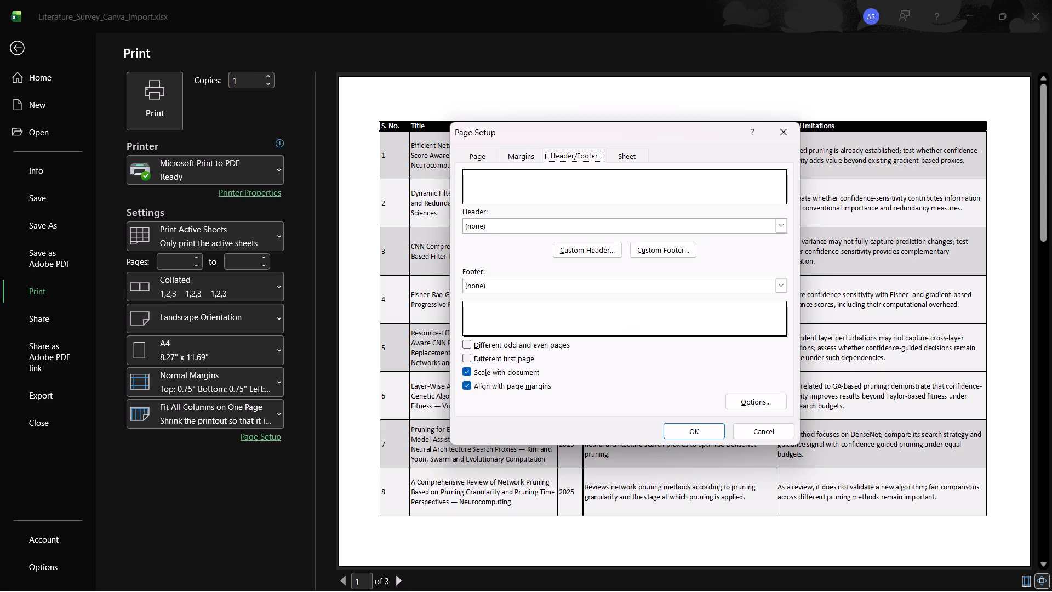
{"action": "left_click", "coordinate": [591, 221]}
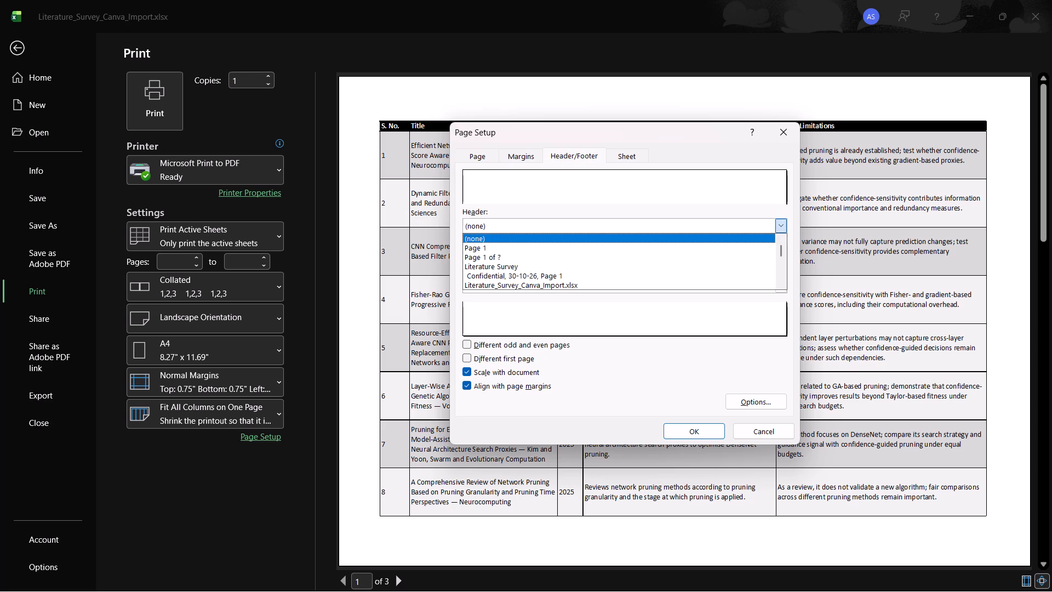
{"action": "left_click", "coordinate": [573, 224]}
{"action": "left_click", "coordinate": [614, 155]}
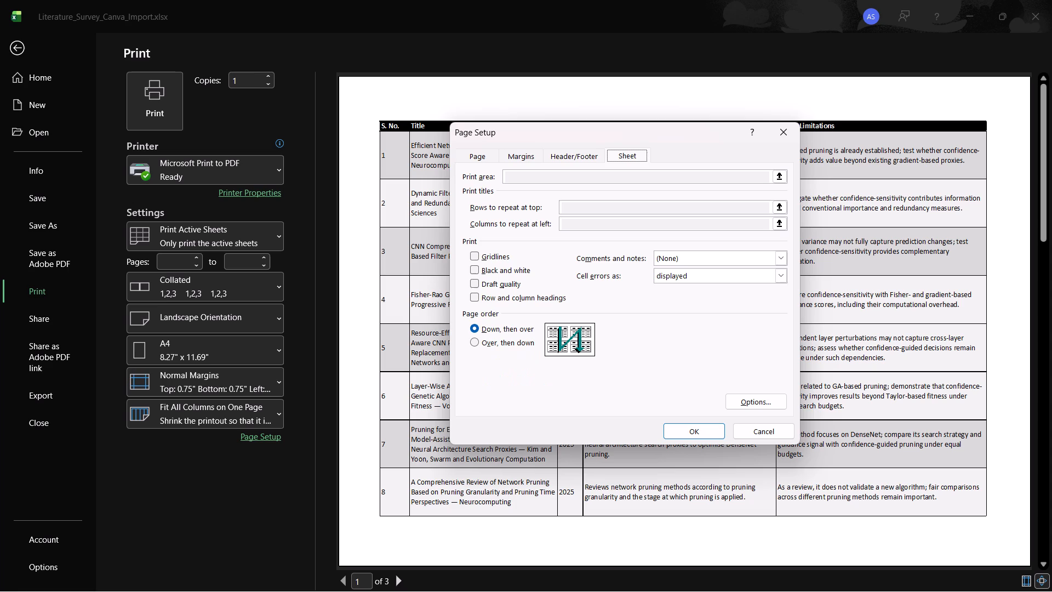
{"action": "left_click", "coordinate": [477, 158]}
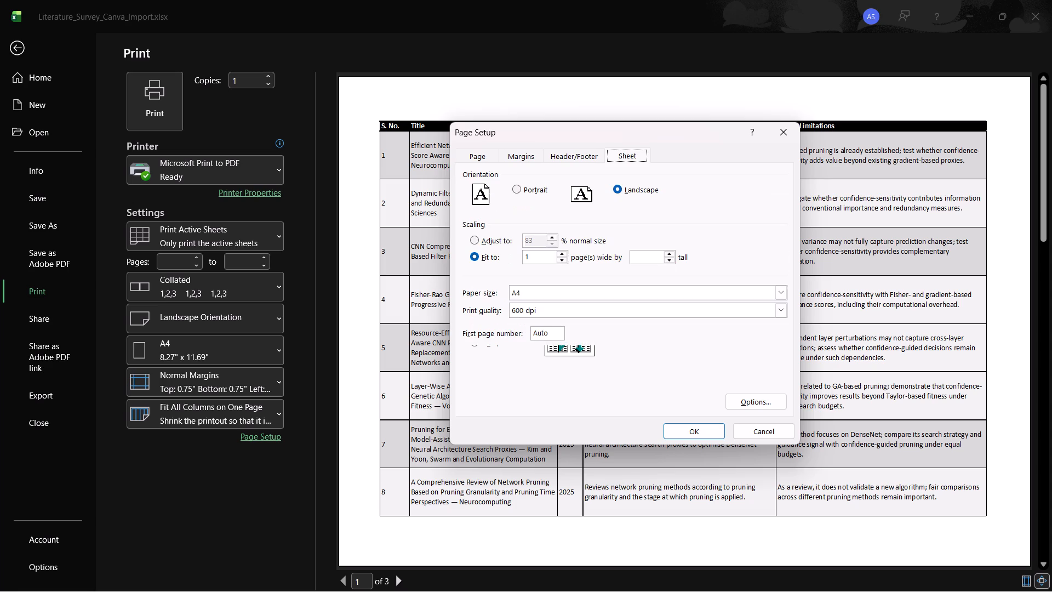
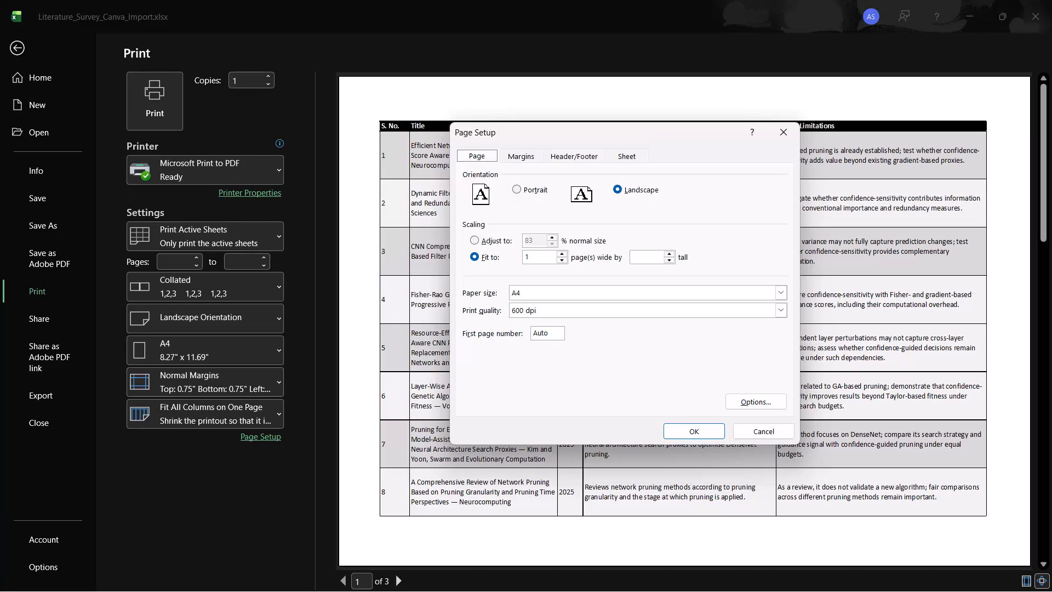
Set the page header to the workbook file name, Literature_Survey_Canva_Import.xlsx.
{"action": "left_click", "coordinate": [622, 157]}
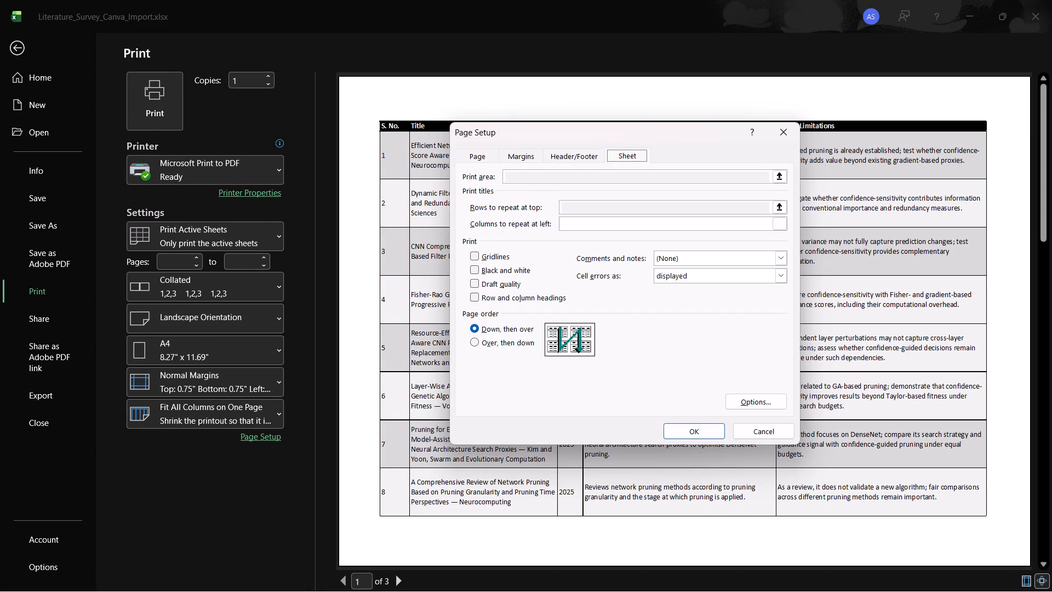
{"action": "left_click", "coordinate": [569, 157]}
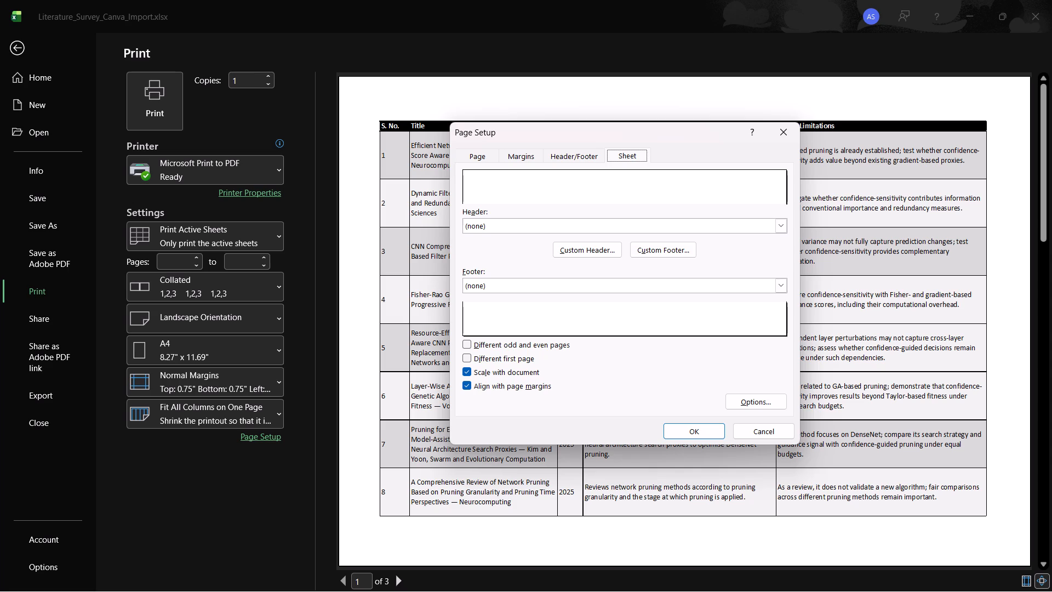
{"action": "left_click", "coordinate": [542, 228]}
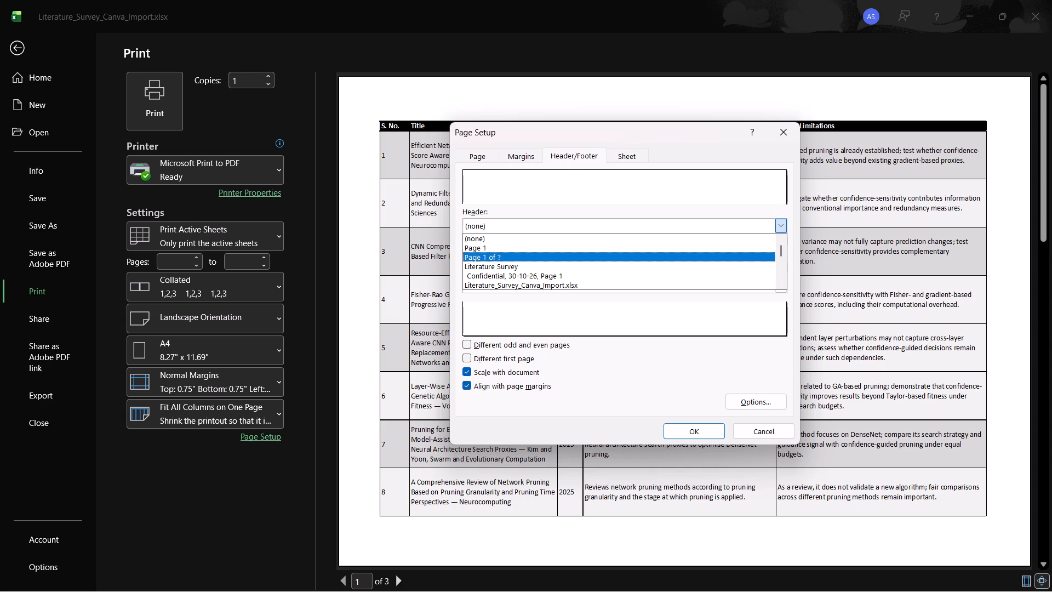
{"action": "left_click", "coordinate": [544, 251]}
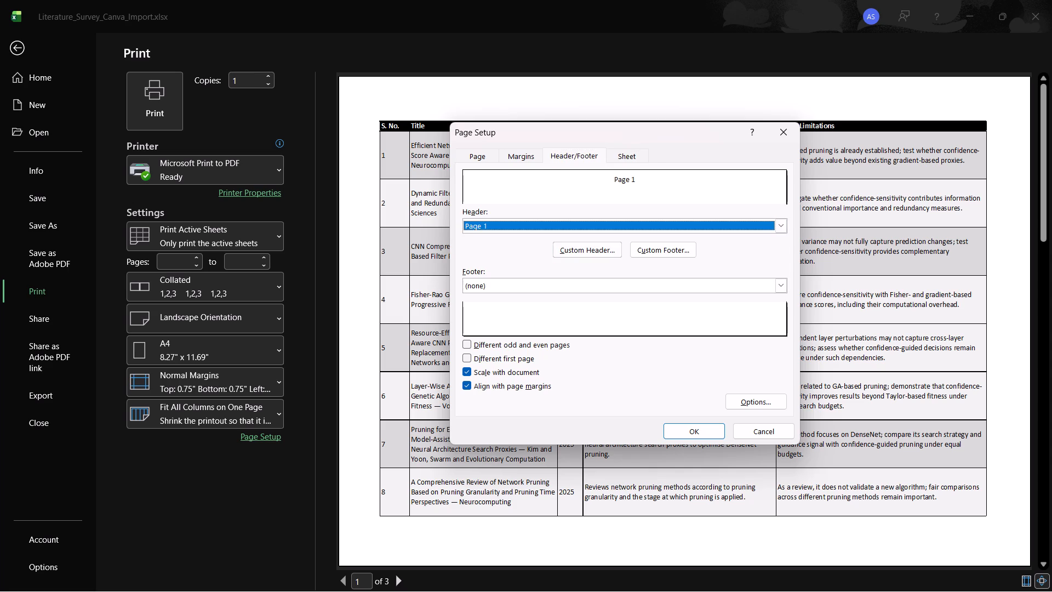
{"action": "left_click_drag", "start_coordinate": [564, 230], "coordinate": [558, 266]}
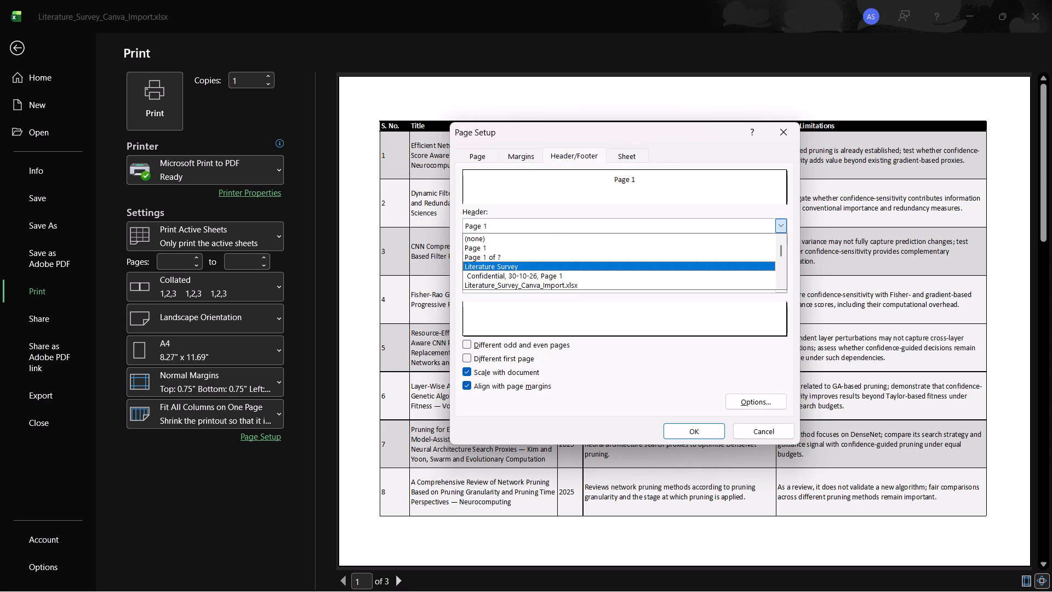
{"action": "left_click_drag", "start_coordinate": [558, 266], "coordinate": [553, 233]}
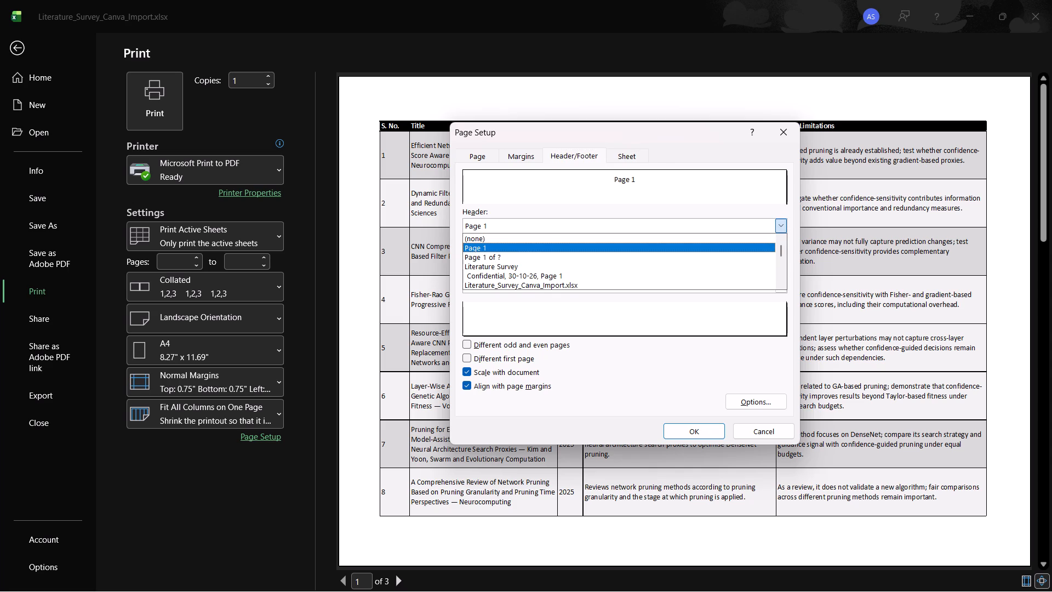
{"action": "left_click_drag", "start_coordinate": [553, 233], "coordinate": [556, 235]}
{"action": "left_click_drag", "start_coordinate": [556, 235], "coordinate": [557, 235]}
{"action": "left_click_drag", "start_coordinate": [557, 235], "coordinate": [624, 341]}
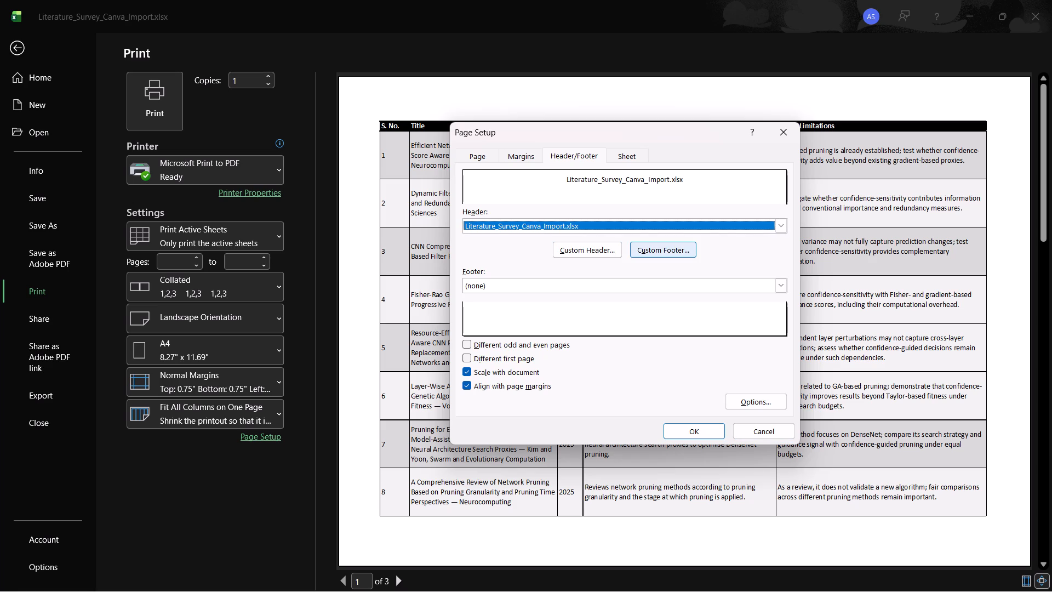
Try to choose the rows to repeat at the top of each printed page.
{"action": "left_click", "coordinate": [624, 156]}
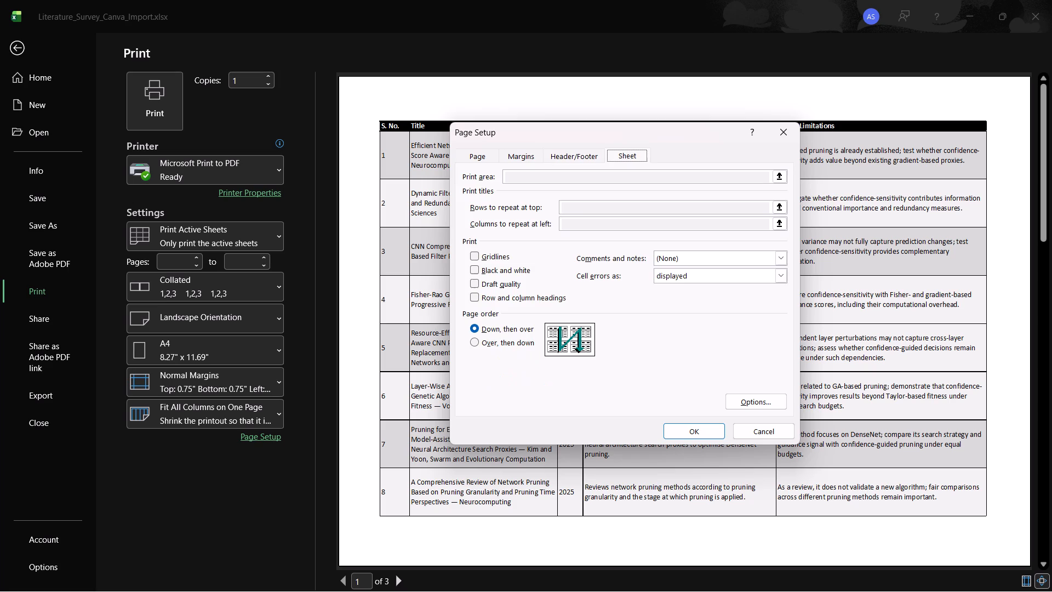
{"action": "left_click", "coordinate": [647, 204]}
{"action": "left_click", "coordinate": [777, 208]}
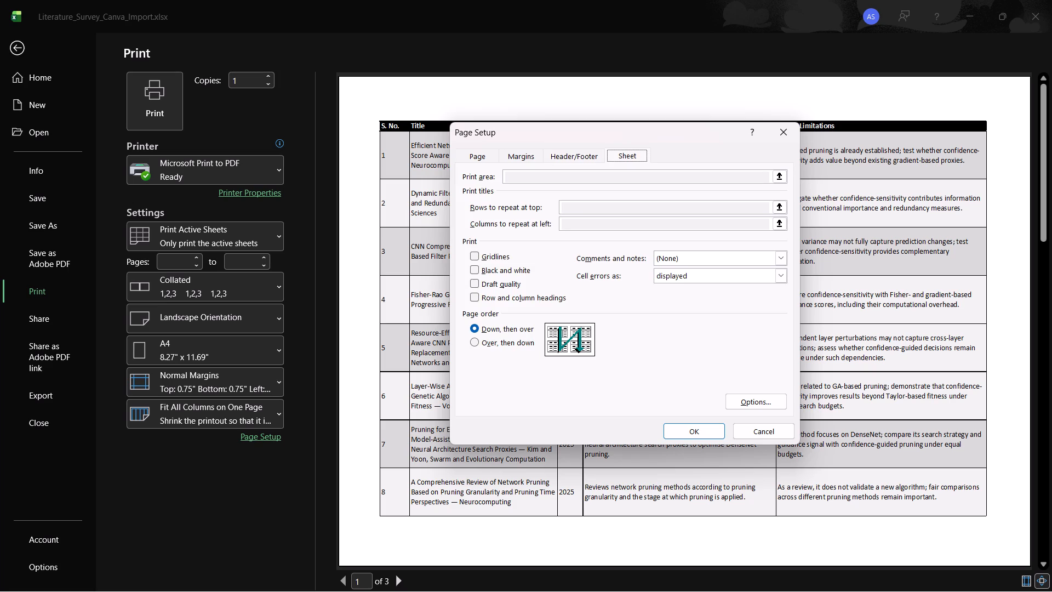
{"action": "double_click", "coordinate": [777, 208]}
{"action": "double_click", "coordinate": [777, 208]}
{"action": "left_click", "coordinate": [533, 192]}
Turn on printing of row and column headings, leaving black and white off, apply the page setup and check the print preview.
{"action": "left_click", "coordinate": [472, 270]}
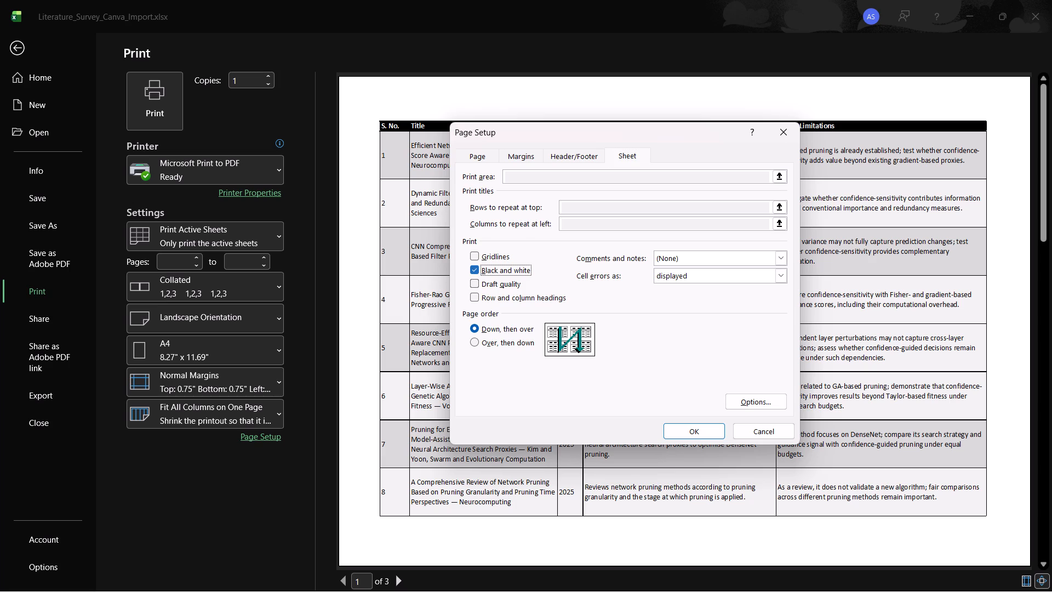
{"action": "left_click", "coordinate": [472, 270]}
{"action": "left_click", "coordinate": [471, 295]}
{"action": "left_click", "coordinate": [712, 430]}
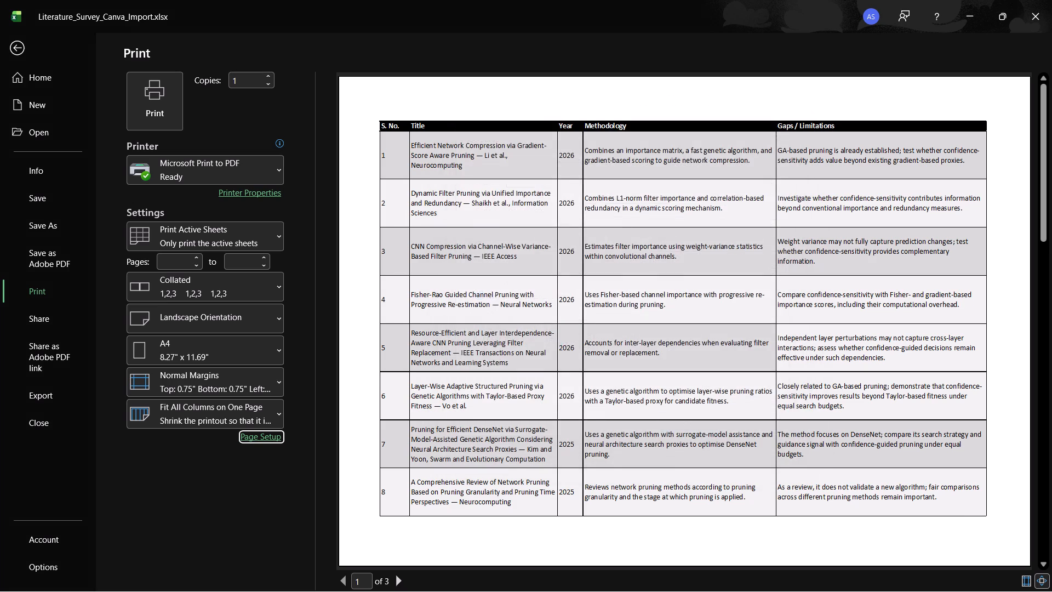
{"action": "scroll", "coordinate": [729, 377], "scroll_direction": "down", "scroll_amount": 2}
{"action": "scroll", "coordinate": [729, 377], "scroll_direction": "up", "scroll_amount": 1}
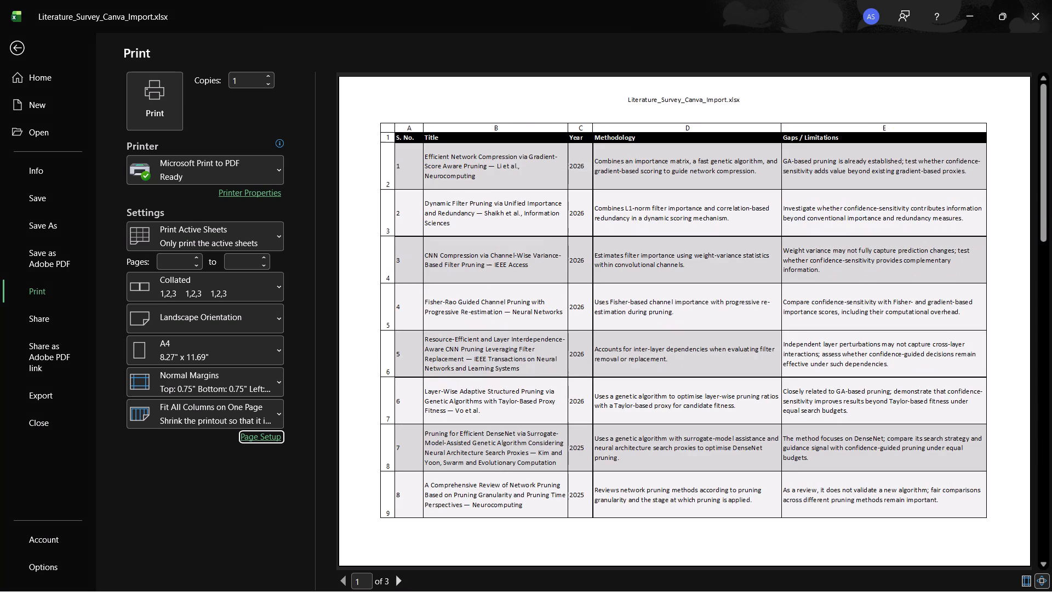
Reopen the page setup, review its margin and header settings, and turn off printing of row and column headings.
{"action": "left_click", "coordinate": [254, 440]}
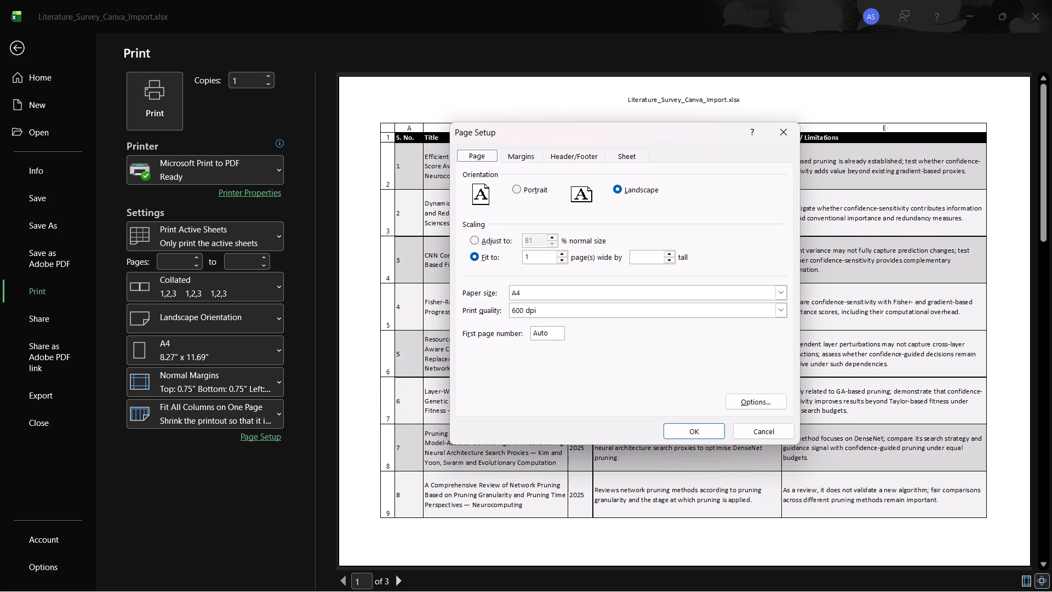
{"action": "left_click", "coordinate": [527, 164]}
{"action": "left_click", "coordinate": [523, 160]}
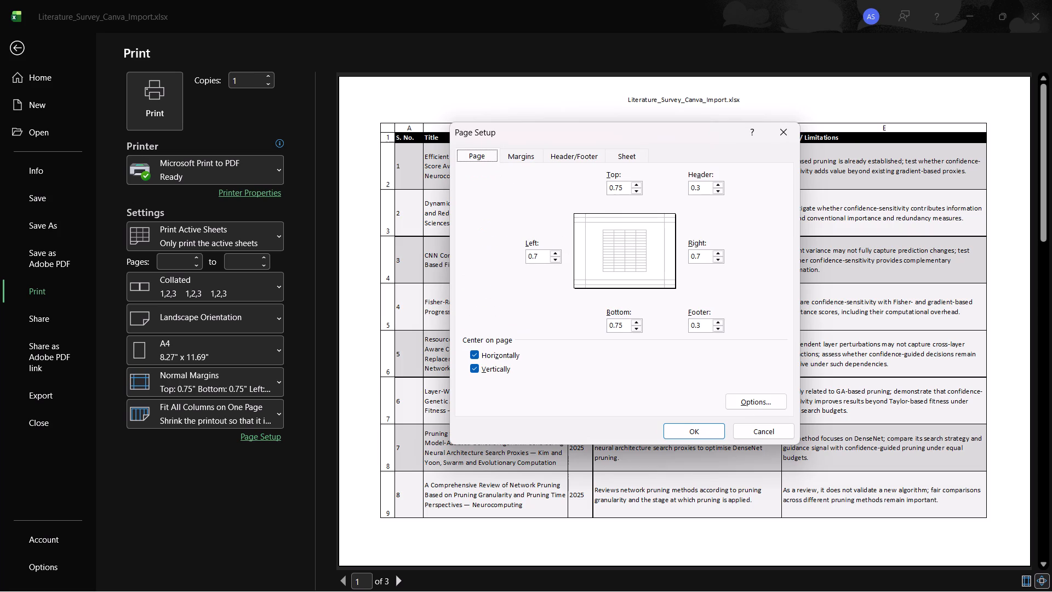
{"action": "left_click", "coordinate": [579, 155]}
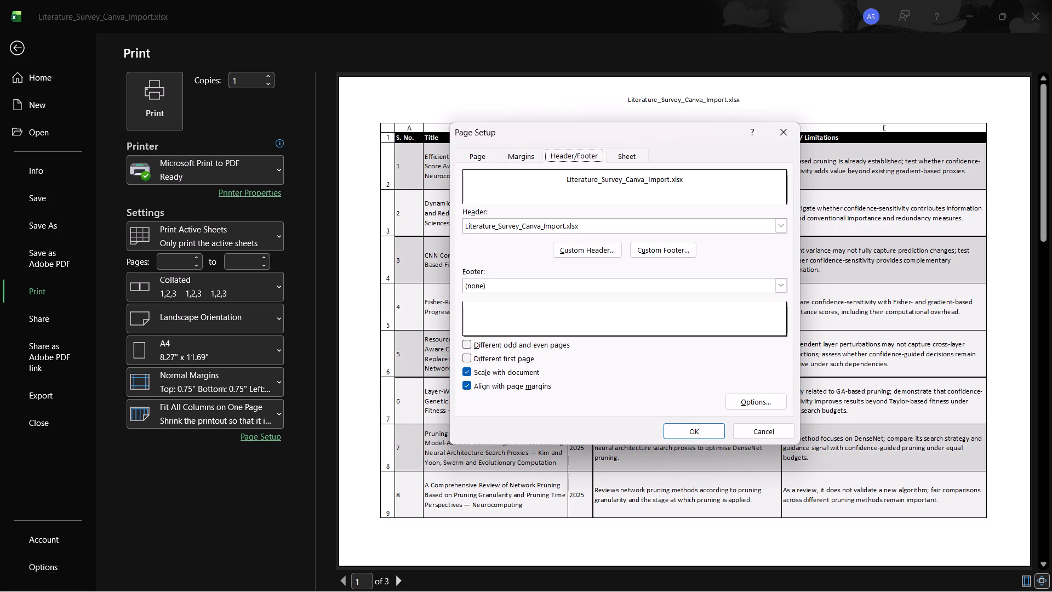
{"action": "left_click", "coordinate": [628, 154]}
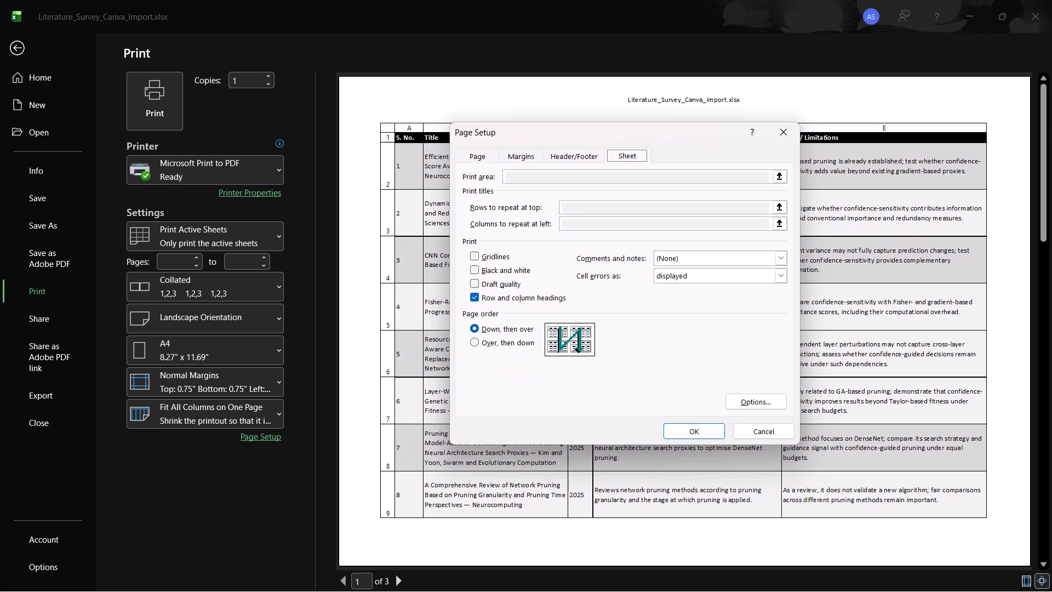
{"action": "left_click", "coordinate": [474, 298]}
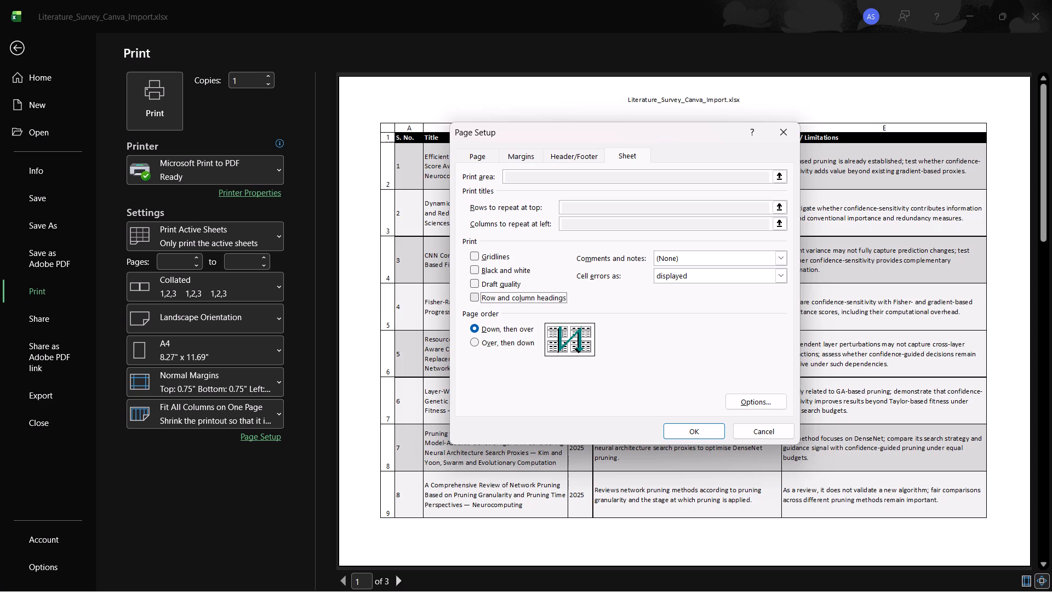
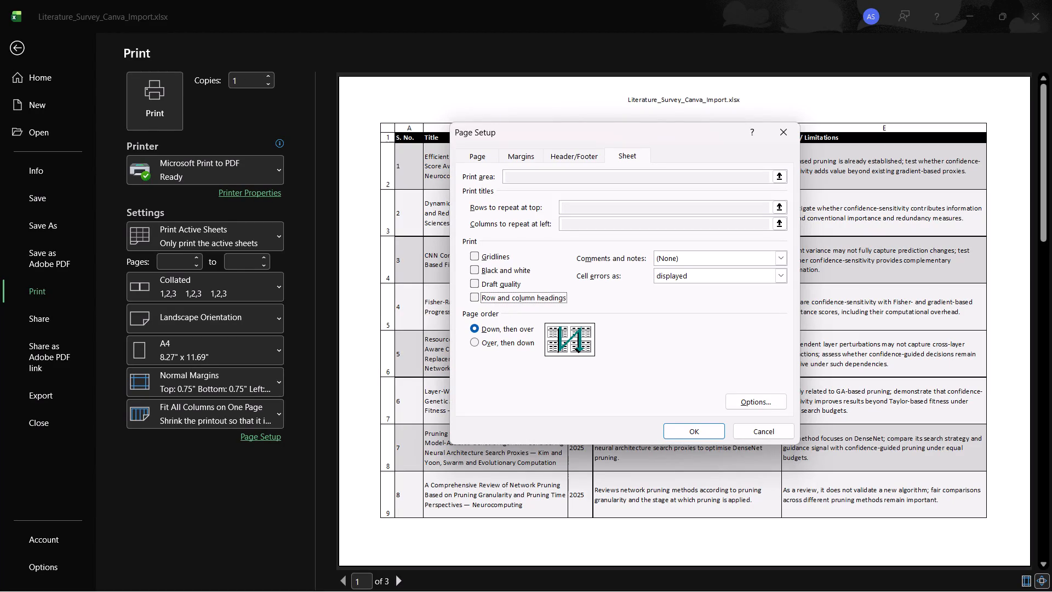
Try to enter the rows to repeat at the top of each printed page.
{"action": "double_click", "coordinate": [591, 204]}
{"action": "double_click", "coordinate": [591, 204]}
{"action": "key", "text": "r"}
Apply the page setup with row and column headings off and check the pages in the print preview.
{"action": "left_click", "coordinate": [573, 158]}
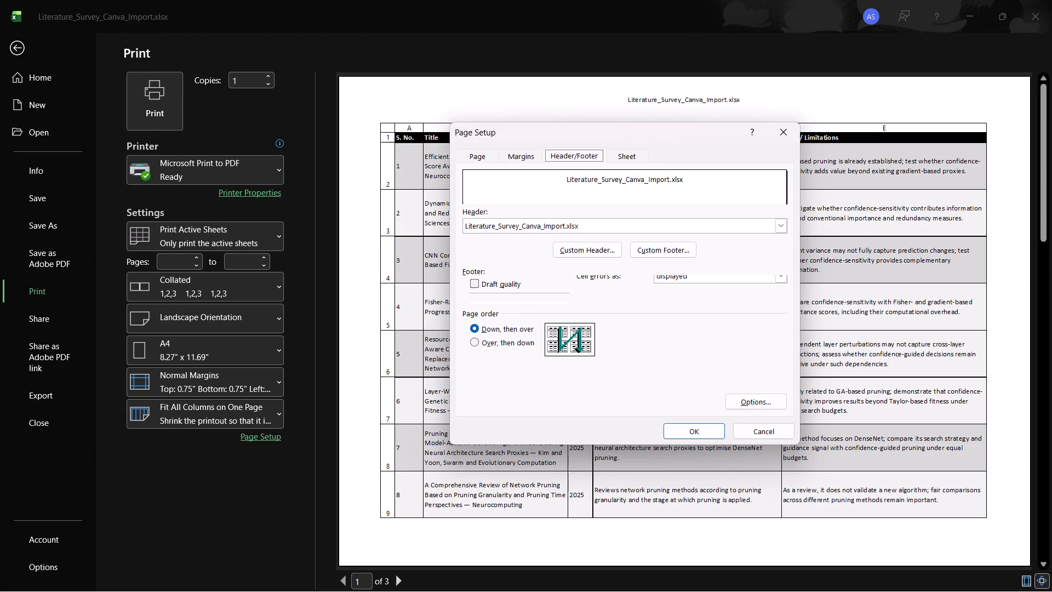
{"action": "left_click", "coordinate": [692, 432]}
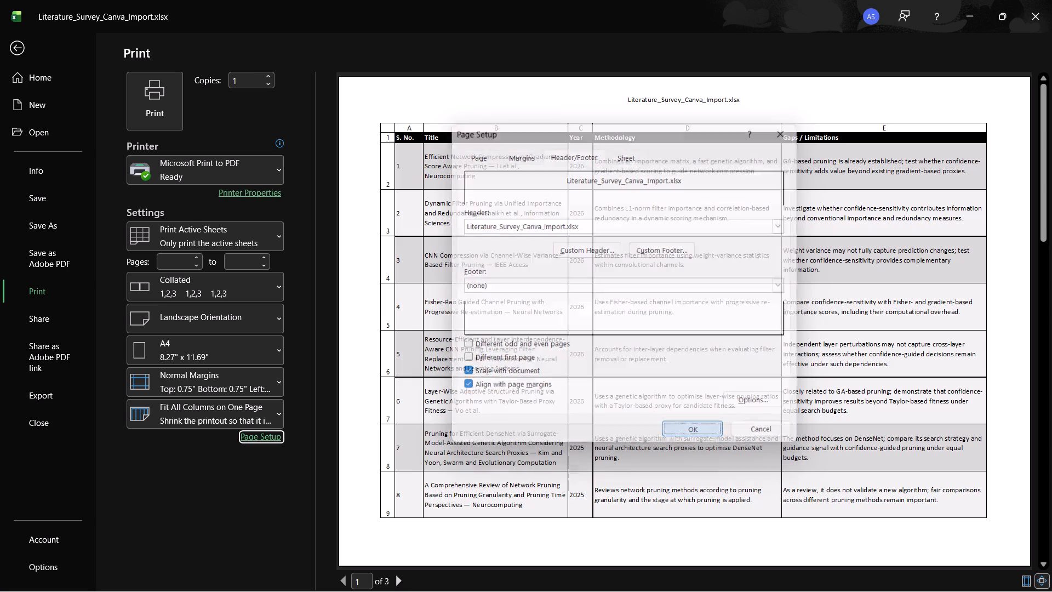
{"action": "scroll", "coordinate": [605, 244], "scroll_direction": "down", "scroll_amount": 2}
{"action": "scroll", "coordinate": [605, 244], "scroll_direction": "up", "scroll_amount": 3}
{"action": "scroll", "coordinate": [605, 244], "scroll_direction": "down", "scroll_amount": 1}
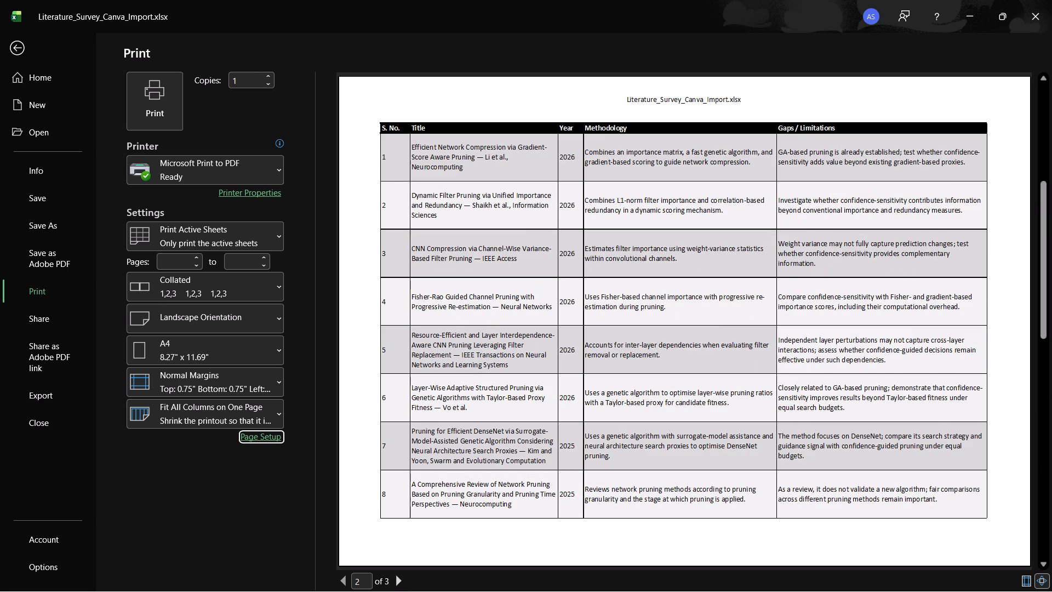
{"action": "scroll", "coordinate": [605, 244], "scroll_direction": "down", "scroll_amount": 1}
{"action": "scroll", "coordinate": [605, 244], "scroll_direction": "up", "scroll_amount": 9}
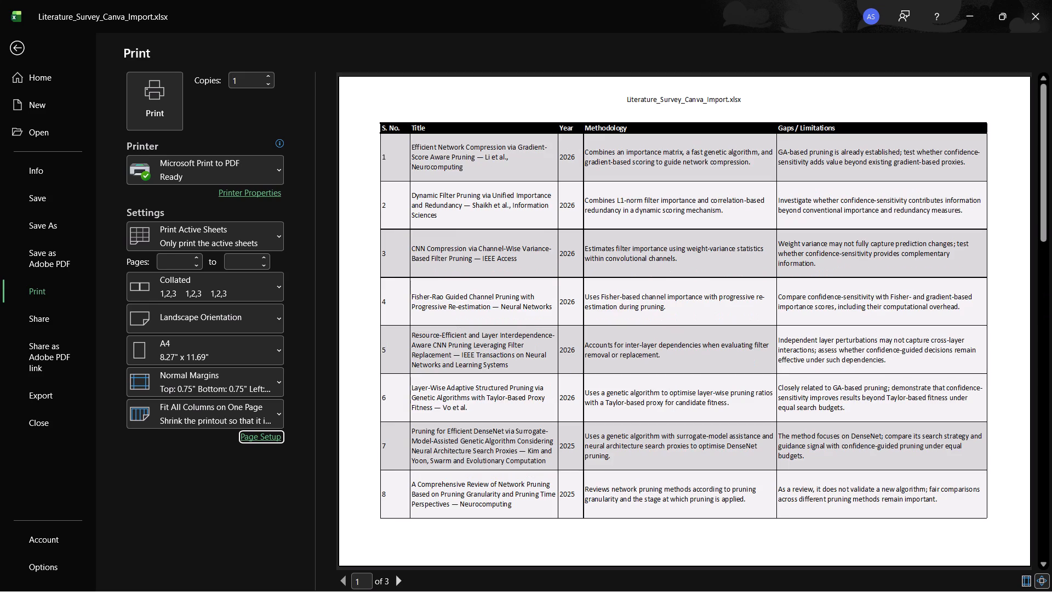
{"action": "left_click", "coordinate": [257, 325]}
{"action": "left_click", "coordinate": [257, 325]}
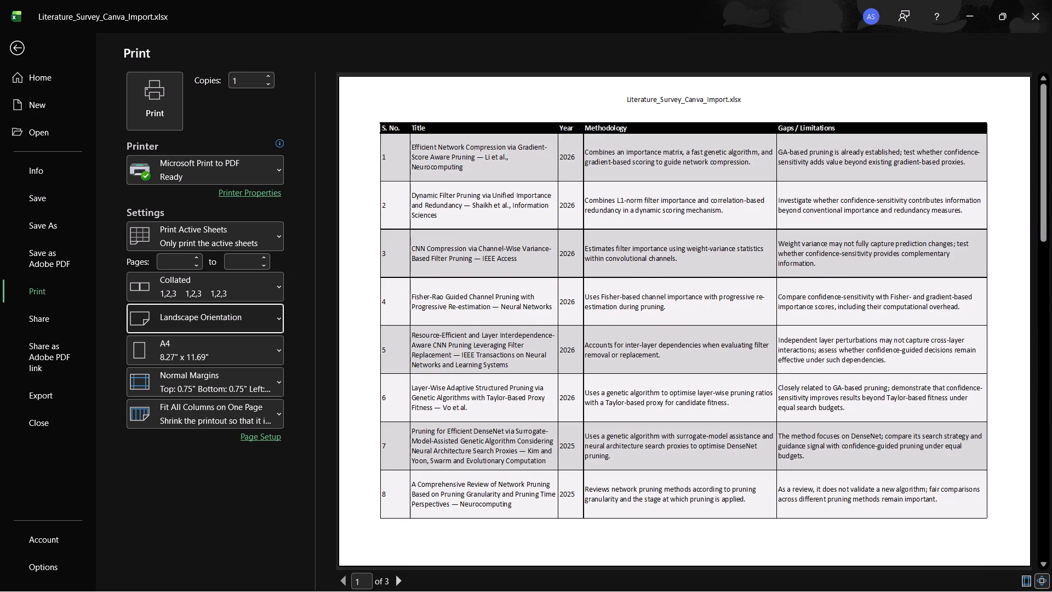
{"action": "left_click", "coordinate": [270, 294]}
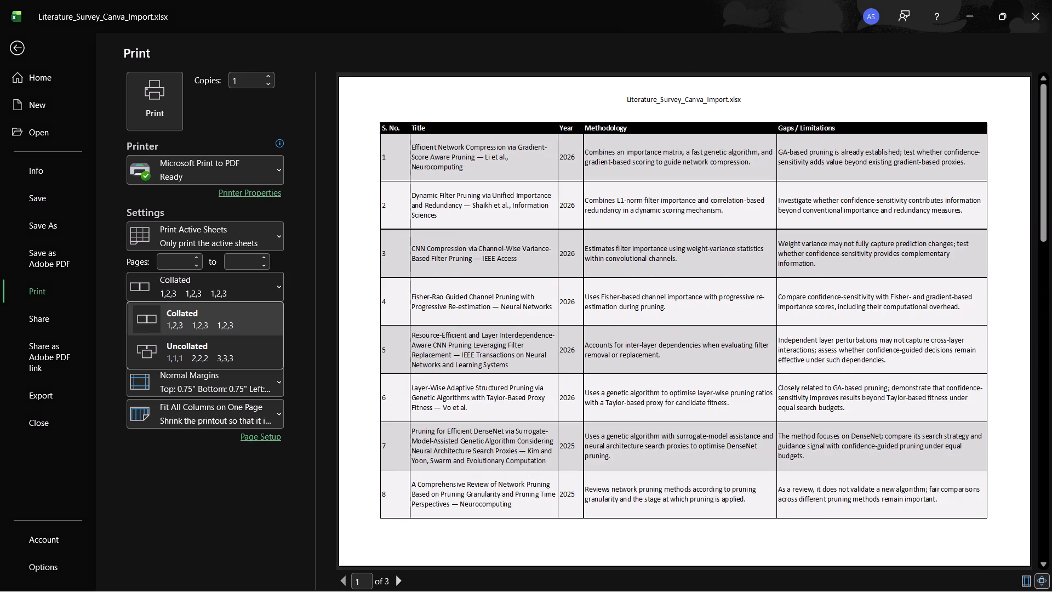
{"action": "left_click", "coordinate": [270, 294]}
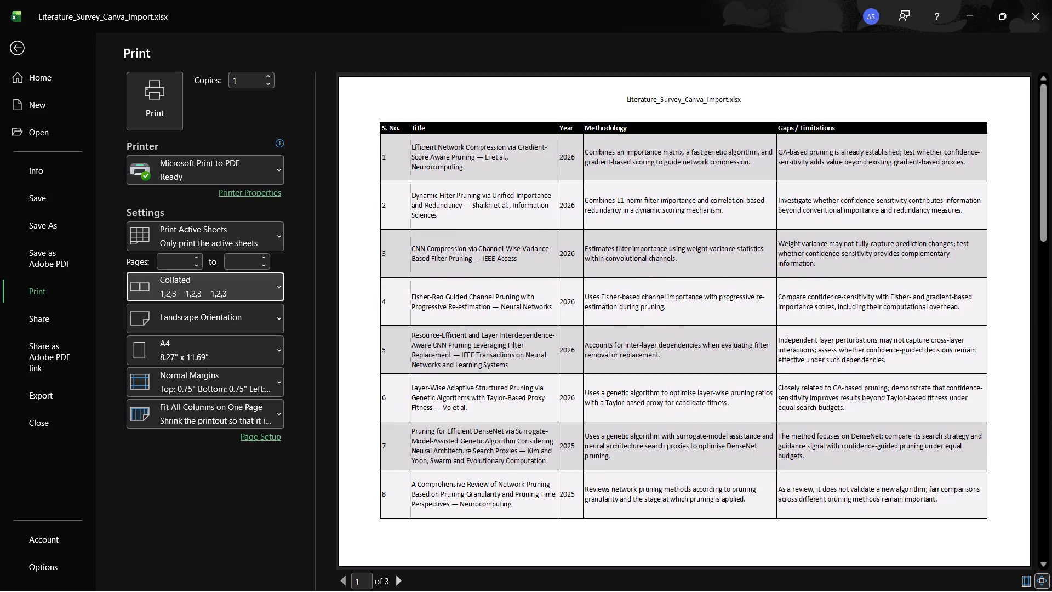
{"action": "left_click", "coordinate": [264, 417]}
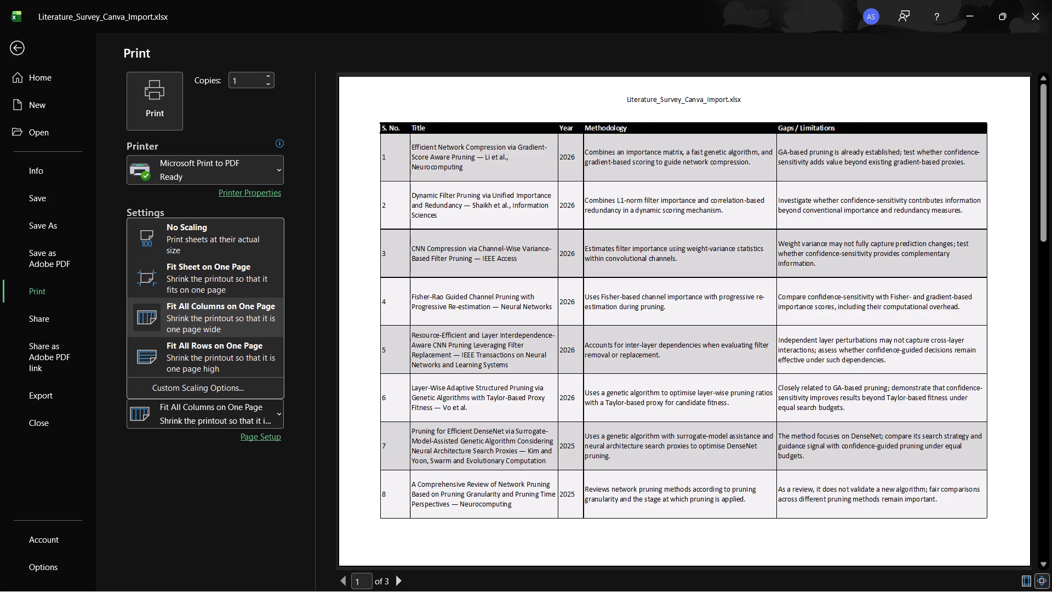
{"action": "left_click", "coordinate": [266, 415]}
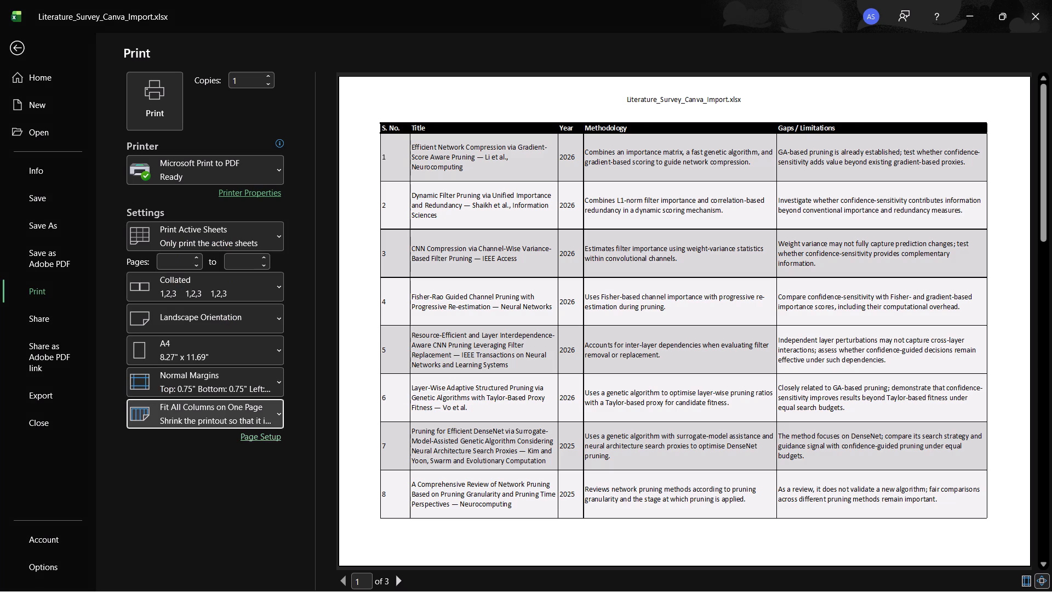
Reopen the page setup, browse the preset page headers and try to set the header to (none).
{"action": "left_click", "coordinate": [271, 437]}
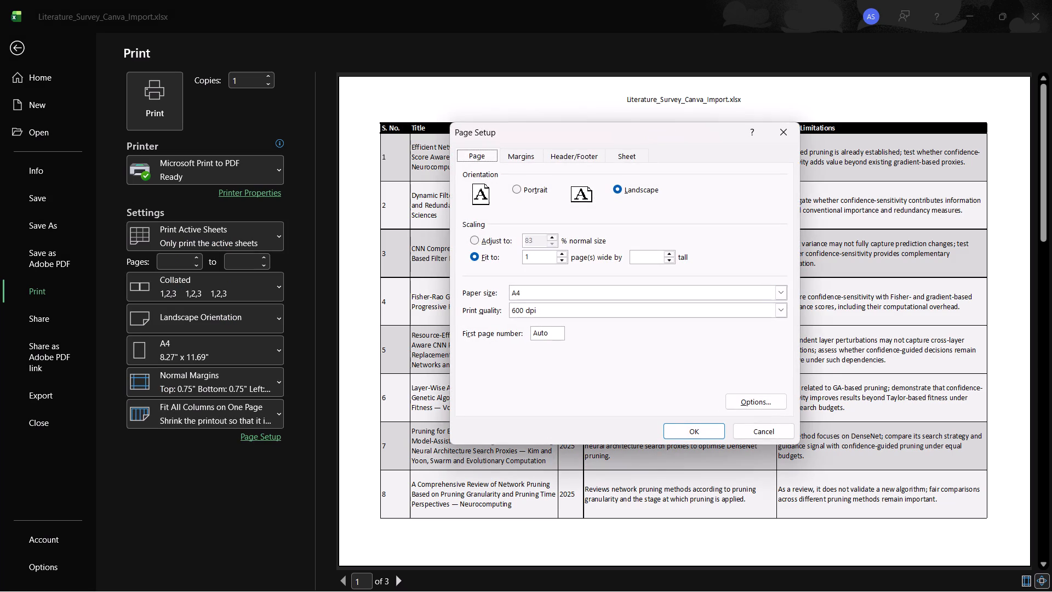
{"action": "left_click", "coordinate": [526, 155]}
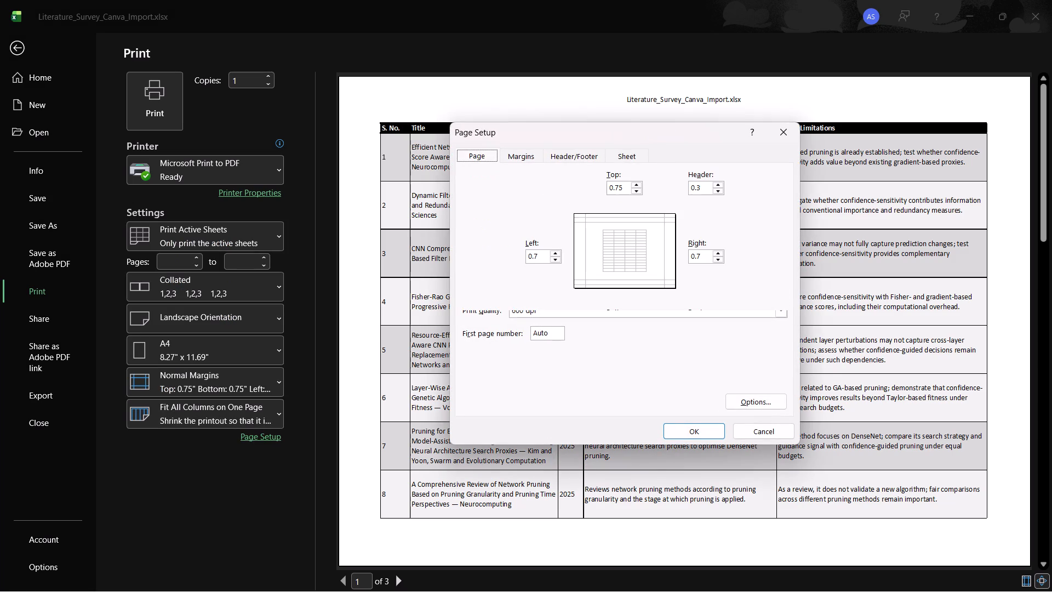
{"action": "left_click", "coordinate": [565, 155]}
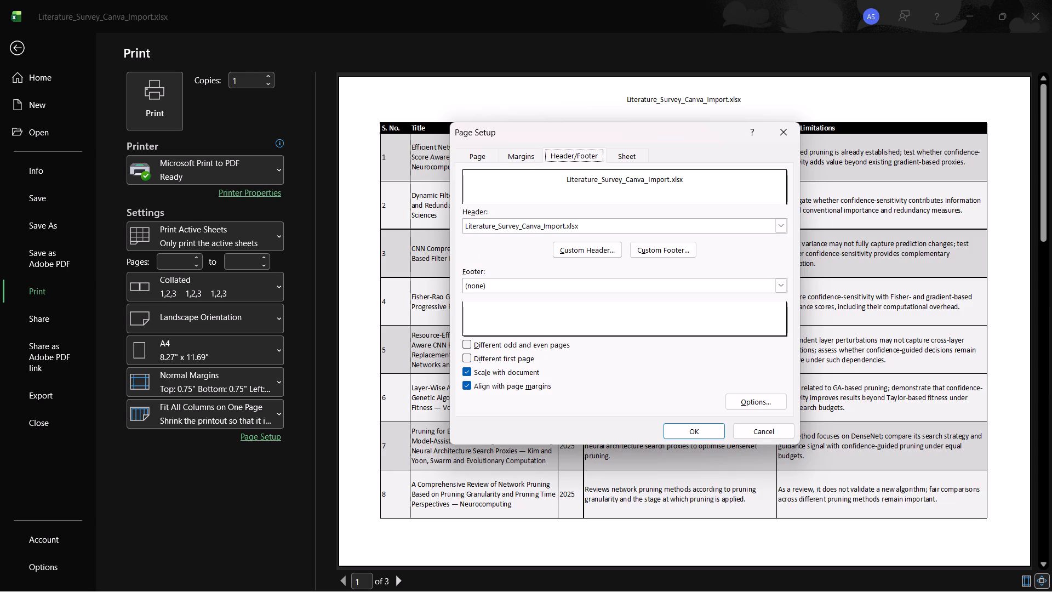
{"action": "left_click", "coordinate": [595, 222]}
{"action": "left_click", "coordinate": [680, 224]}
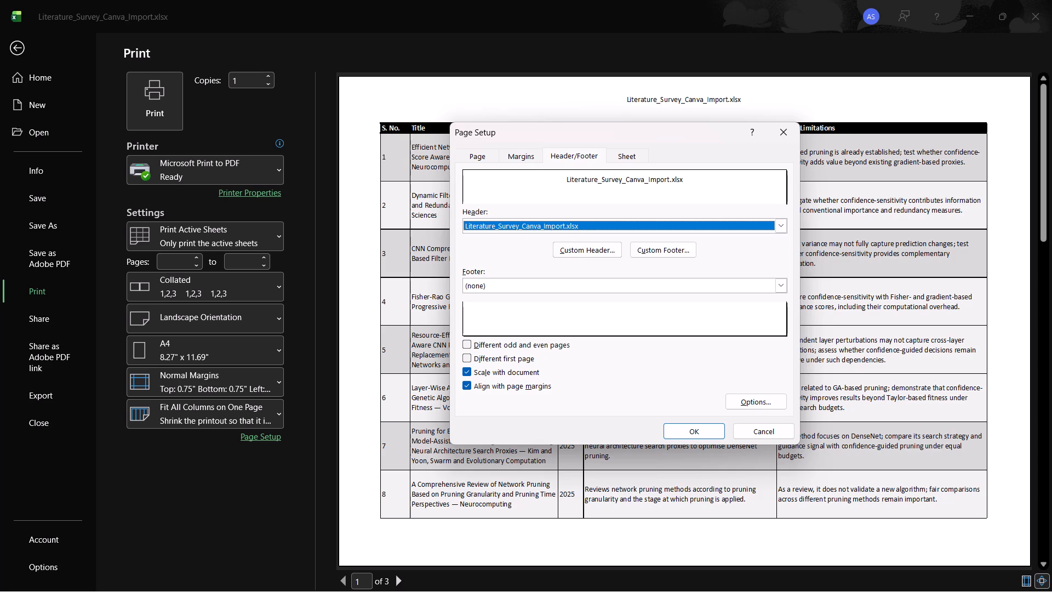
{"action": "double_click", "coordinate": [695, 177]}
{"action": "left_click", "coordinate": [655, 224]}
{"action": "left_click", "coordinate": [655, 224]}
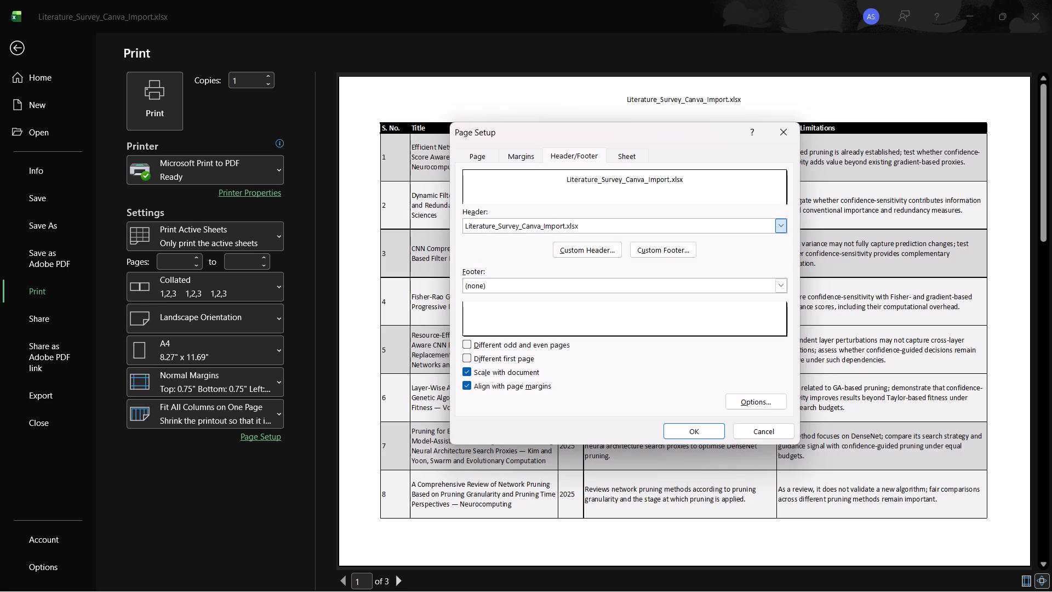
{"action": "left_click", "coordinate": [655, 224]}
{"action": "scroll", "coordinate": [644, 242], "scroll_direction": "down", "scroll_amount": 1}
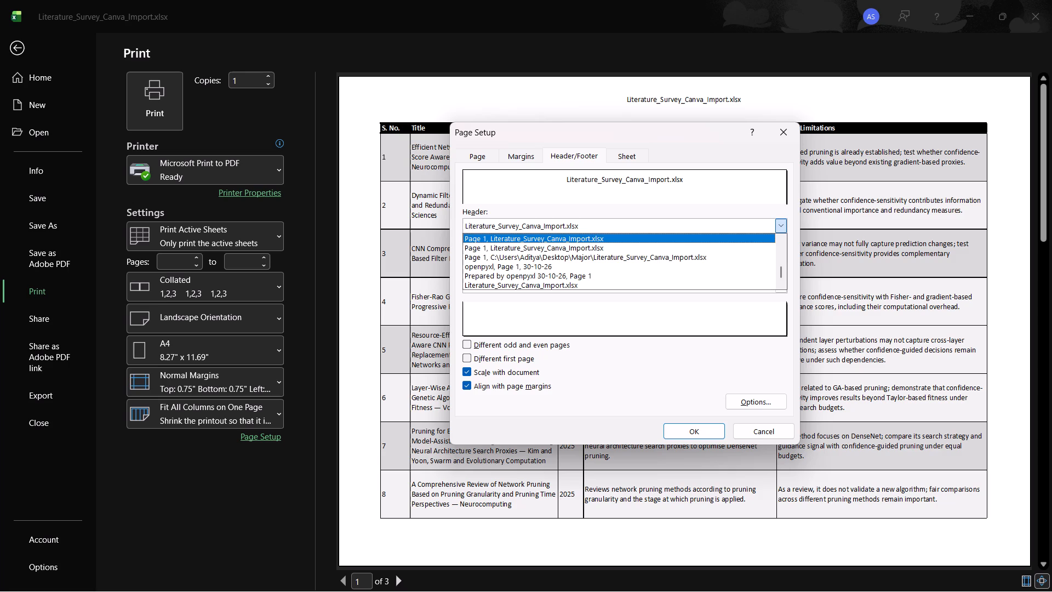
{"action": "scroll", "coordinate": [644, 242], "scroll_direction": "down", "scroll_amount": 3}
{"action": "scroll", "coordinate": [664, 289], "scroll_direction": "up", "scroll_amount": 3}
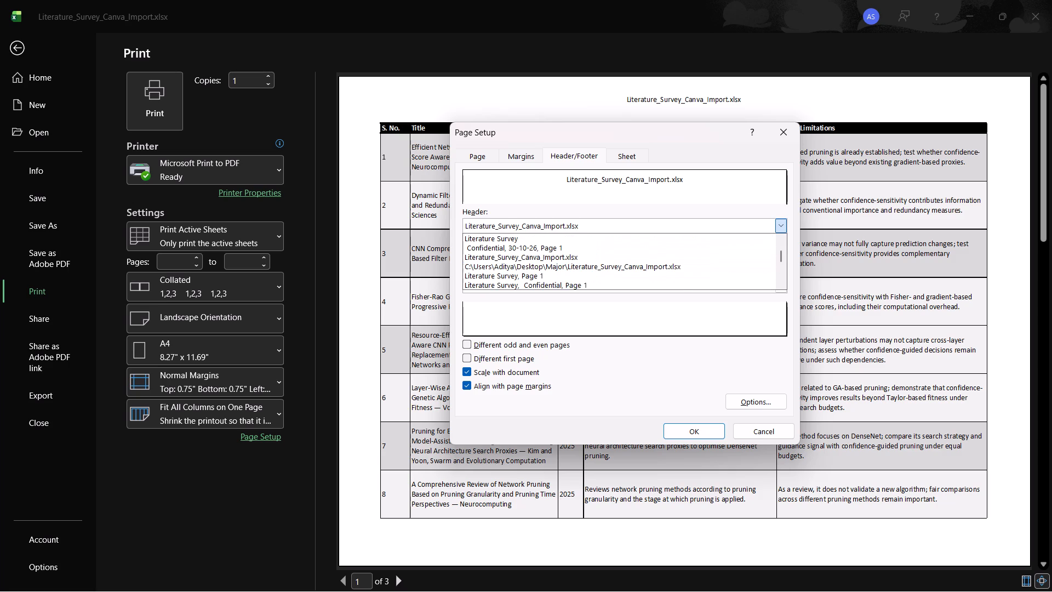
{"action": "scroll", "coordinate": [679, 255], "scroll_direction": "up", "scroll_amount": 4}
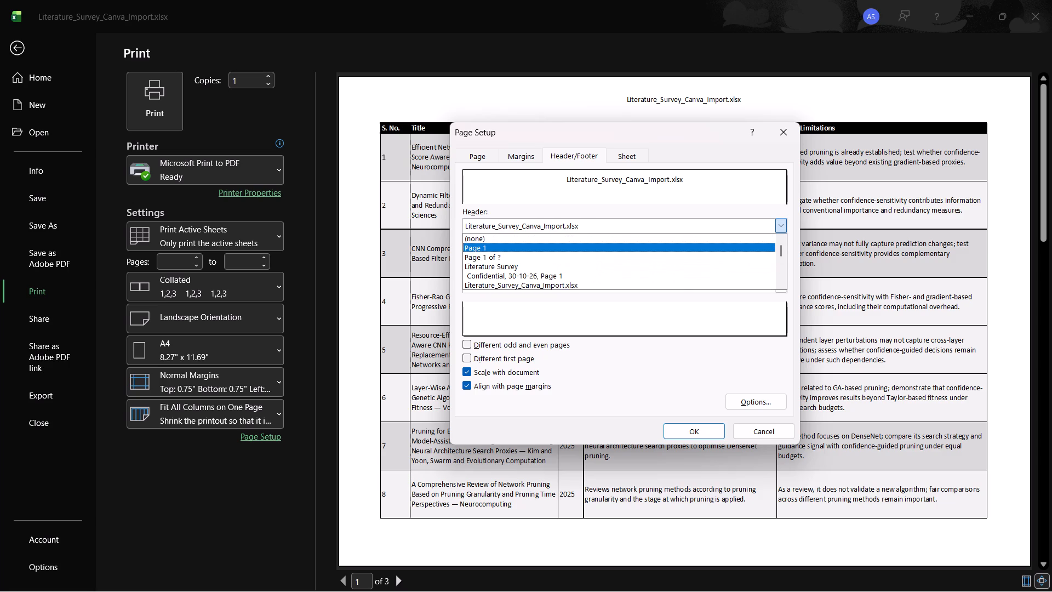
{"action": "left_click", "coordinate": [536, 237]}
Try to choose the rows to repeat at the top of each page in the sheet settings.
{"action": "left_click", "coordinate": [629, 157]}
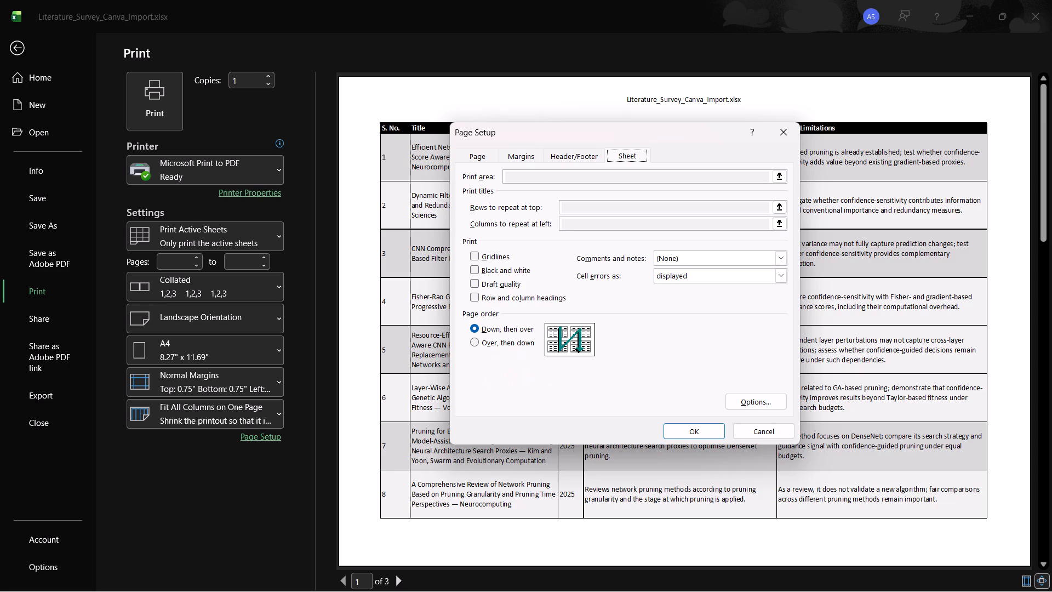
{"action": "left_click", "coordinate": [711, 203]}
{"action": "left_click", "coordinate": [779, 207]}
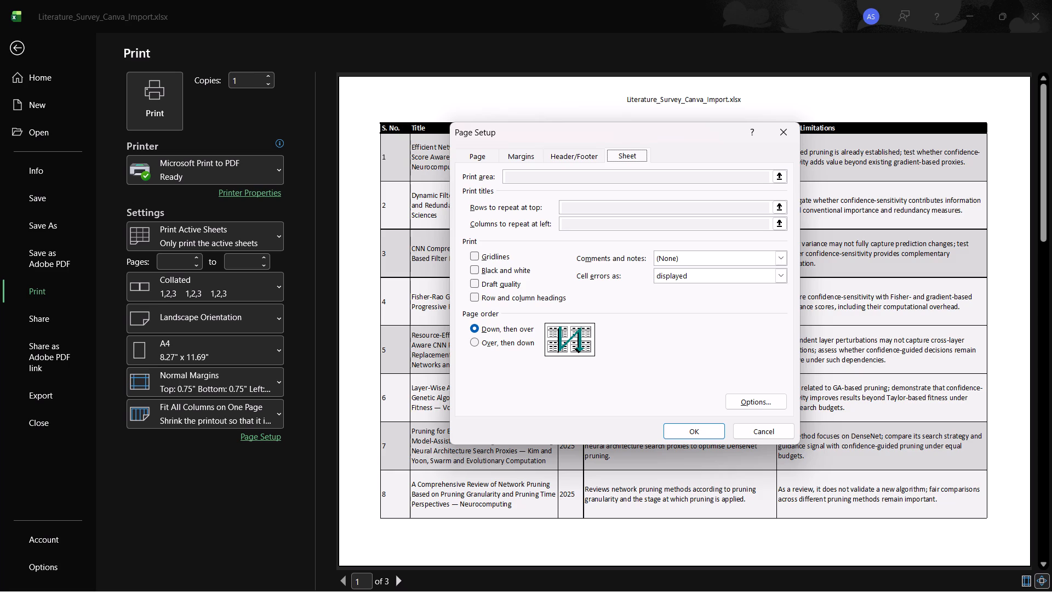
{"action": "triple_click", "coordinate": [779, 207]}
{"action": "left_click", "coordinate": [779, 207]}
Check the comments and notes setting and the PDF printer's layout options, and close the page setup without applying it.
{"action": "left_click", "coordinate": [696, 260]}
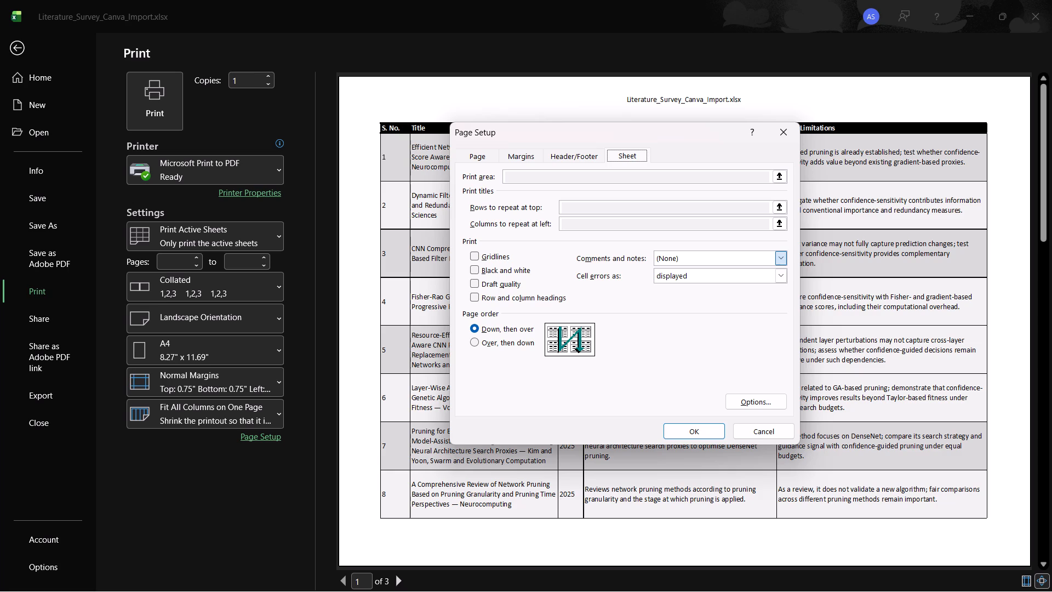
{"action": "left_click", "coordinate": [696, 260]}
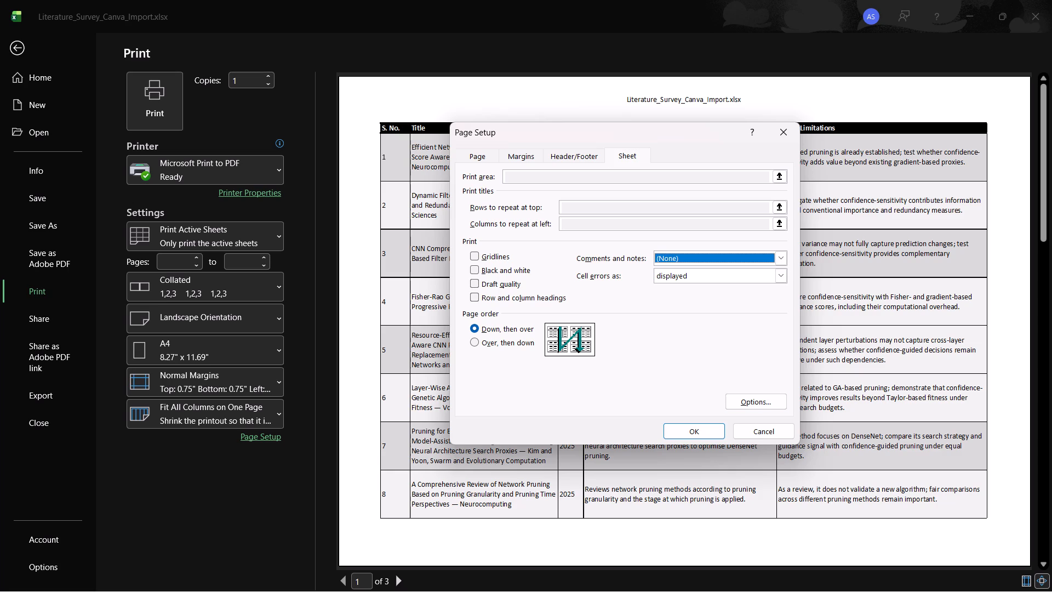
{"action": "left_click", "coordinate": [770, 409]}
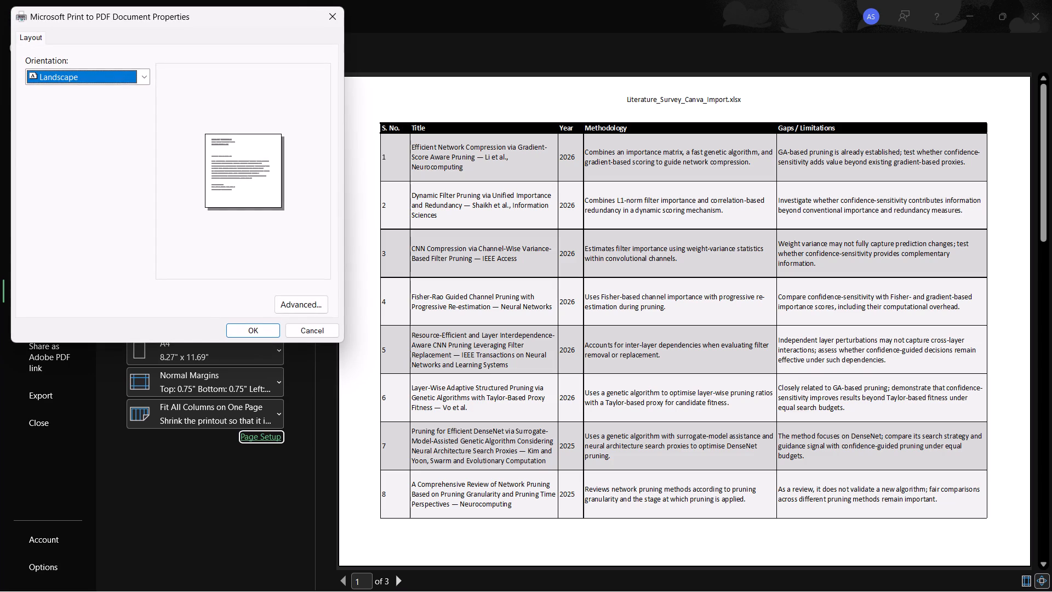
{"action": "left_click", "coordinate": [259, 332]}
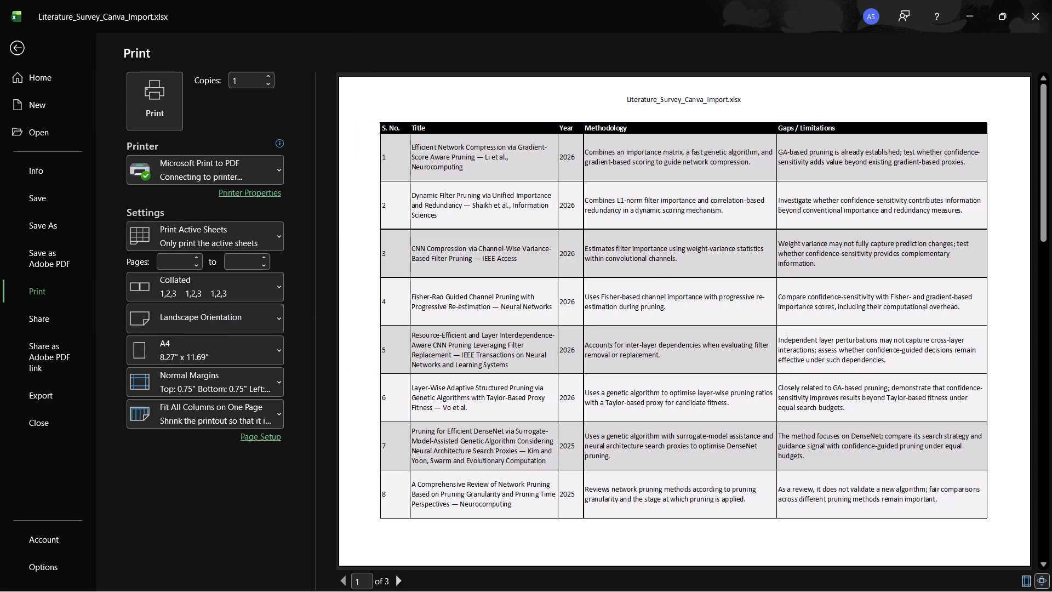
{"action": "left_click", "coordinate": [600, 184]}
{"action": "left_click", "coordinate": [782, 136]}
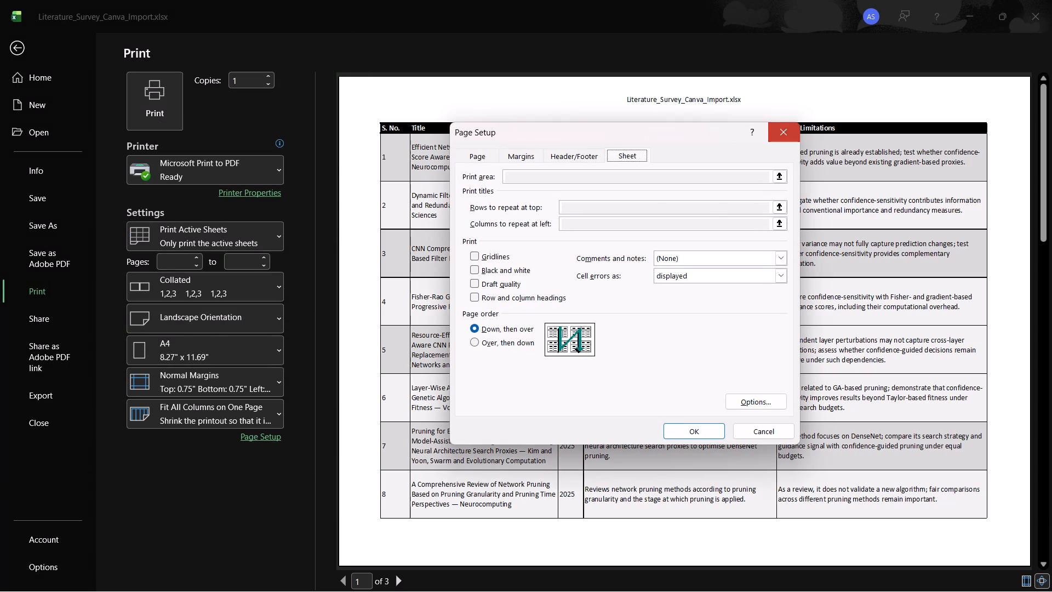
Turn off vertical centering on the page, keep horizontal centering on, apply the page setup and check the preview pages.
{"action": "scroll", "coordinate": [785, 226], "scroll_direction": "down", "scroll_amount": 8}
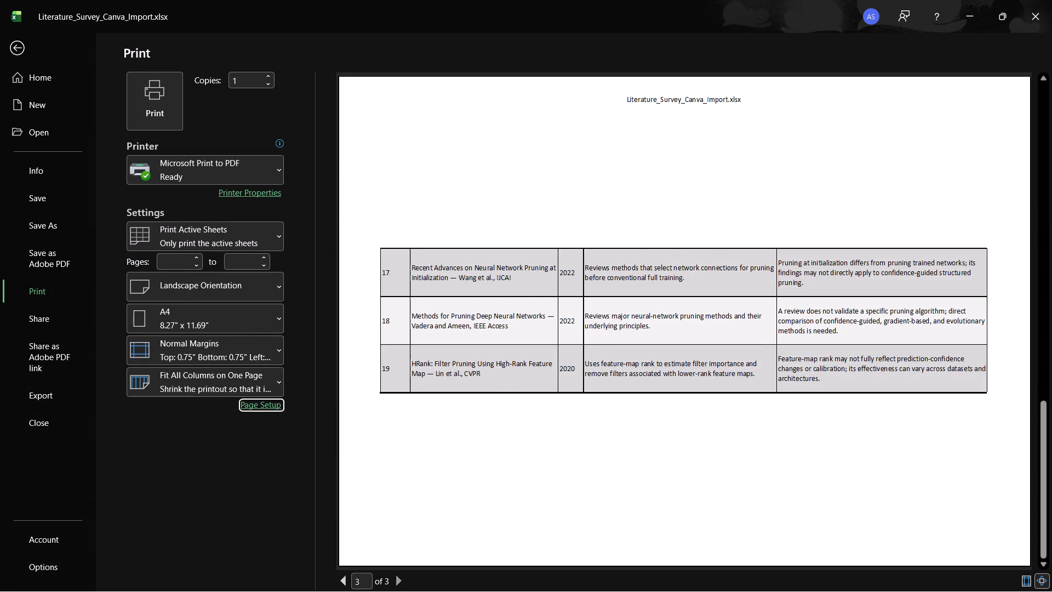
{"action": "scroll", "coordinate": [785, 226], "scroll_direction": "up", "scroll_amount": 2}
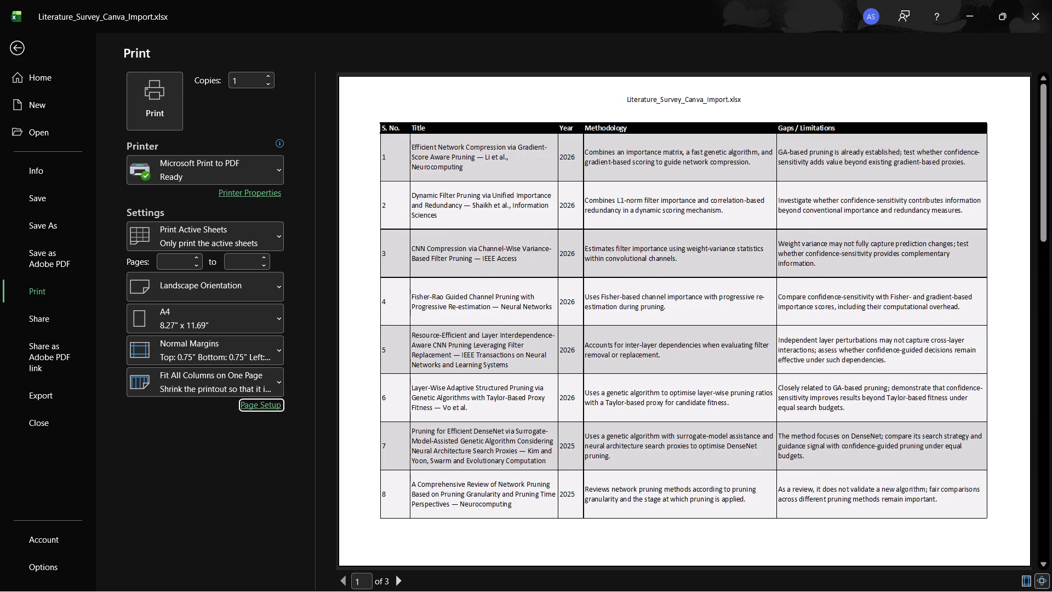
{"action": "left_click", "coordinate": [266, 405]}
{"action": "left_click", "coordinate": [525, 152]}
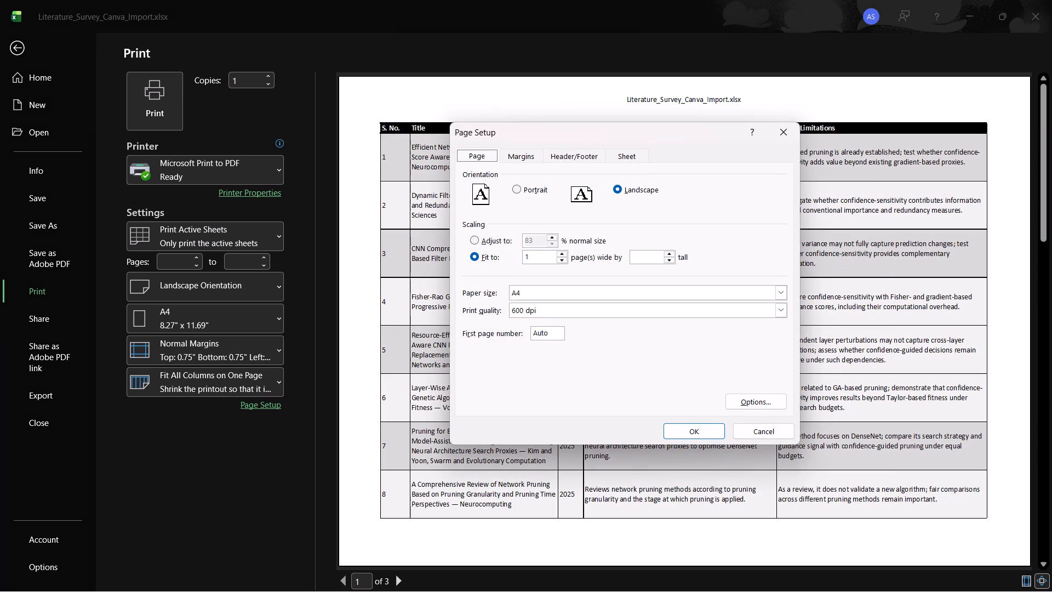
{"action": "left_click", "coordinate": [477, 356]}
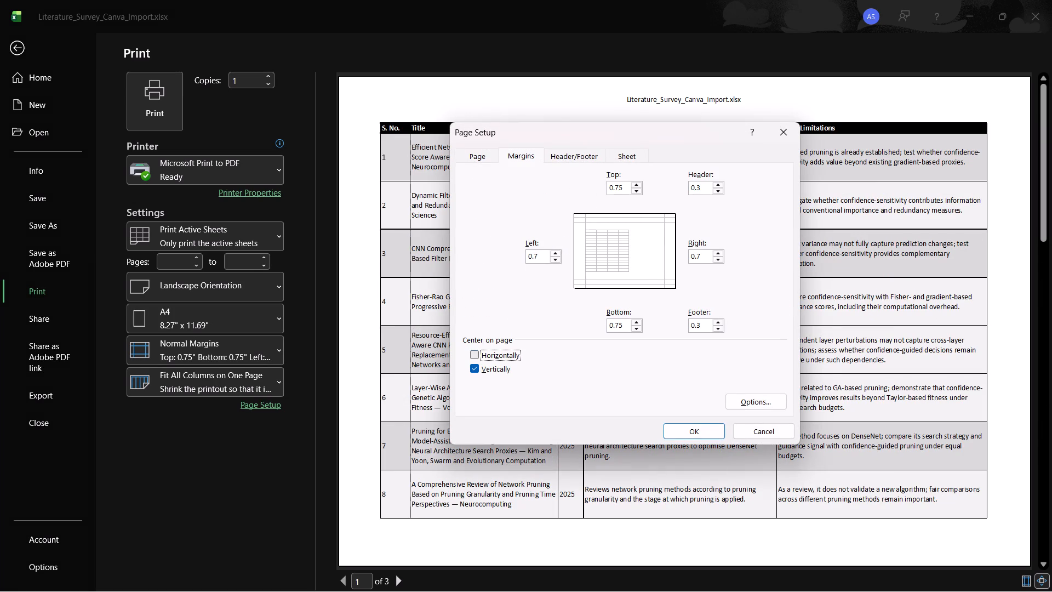
{"action": "left_click", "coordinate": [477, 356]}
{"action": "left_click", "coordinate": [477, 369]}
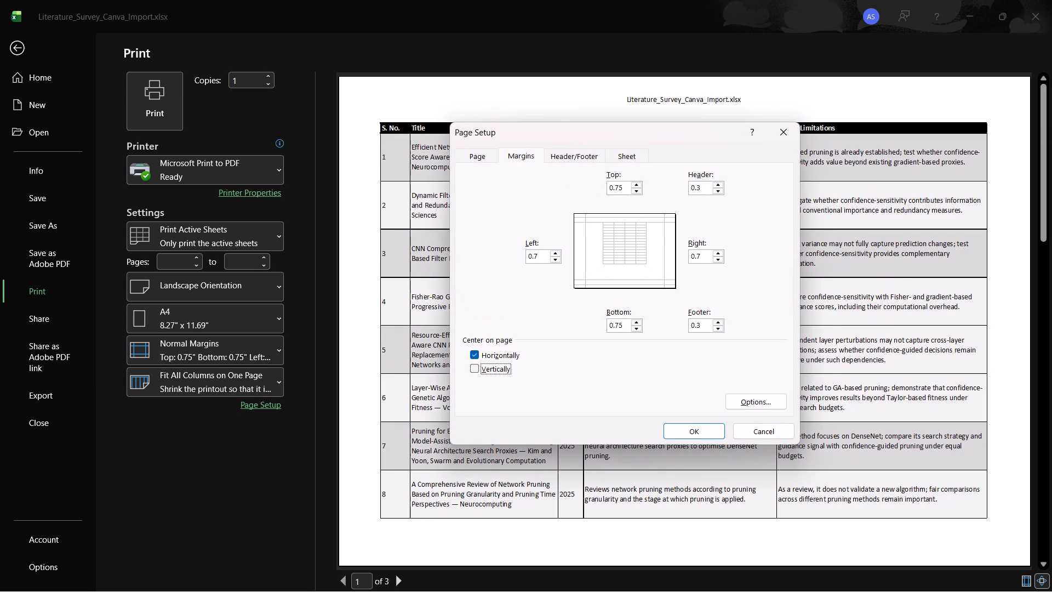
{"action": "left_click", "coordinate": [690, 428]}
{"action": "scroll", "coordinate": [690, 428], "scroll_direction": "down", "scroll_amount": 8}
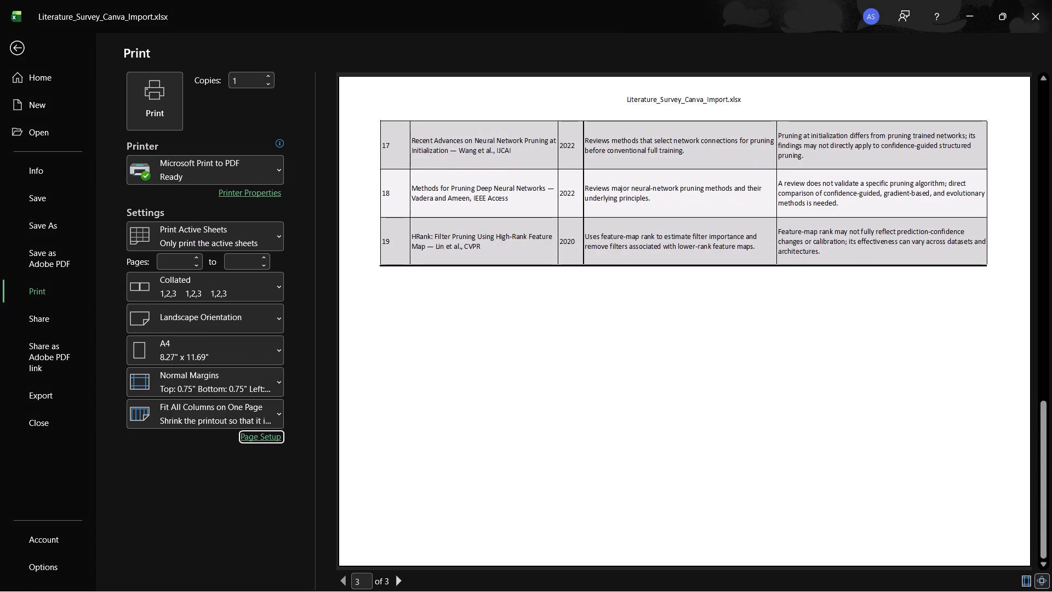
{"action": "scroll", "coordinate": [690, 428], "scroll_direction": "up", "scroll_amount": 9}
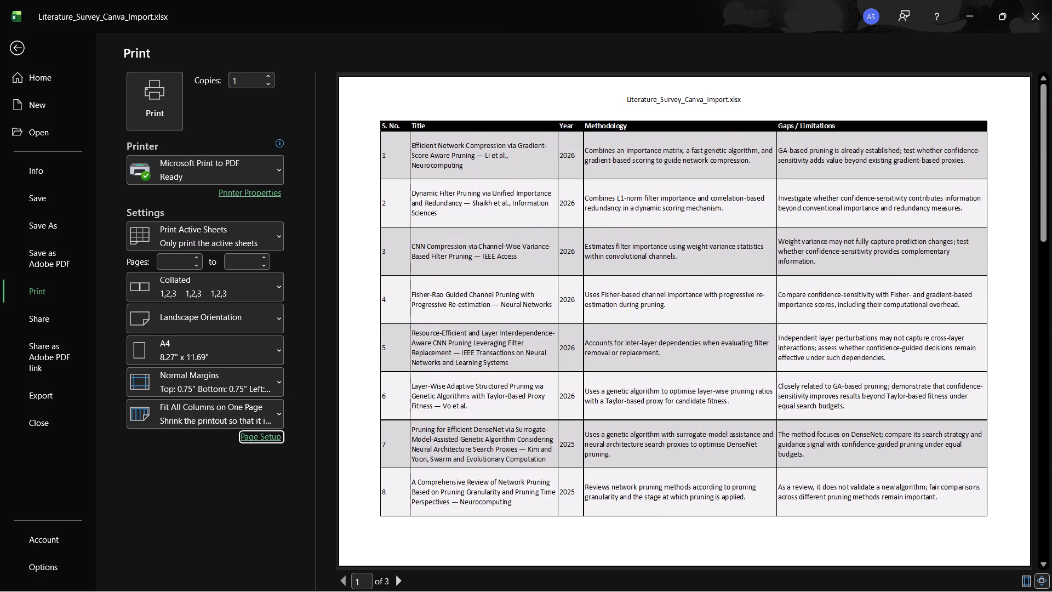
Check the margin settings in the page setup and the PDF printer's orientation, close both without changes and leave the print preview.
{"action": "left_click", "coordinate": [271, 436]}
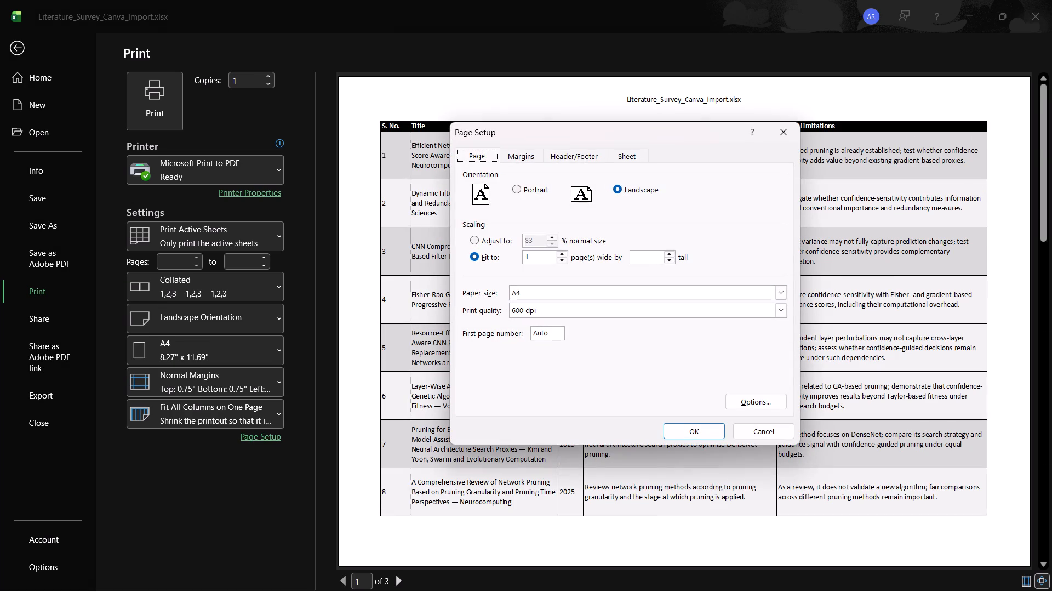
{"action": "left_click", "coordinate": [528, 162]}
{"action": "left_click", "coordinate": [528, 158]}
{"action": "left_click", "coordinate": [752, 394]}
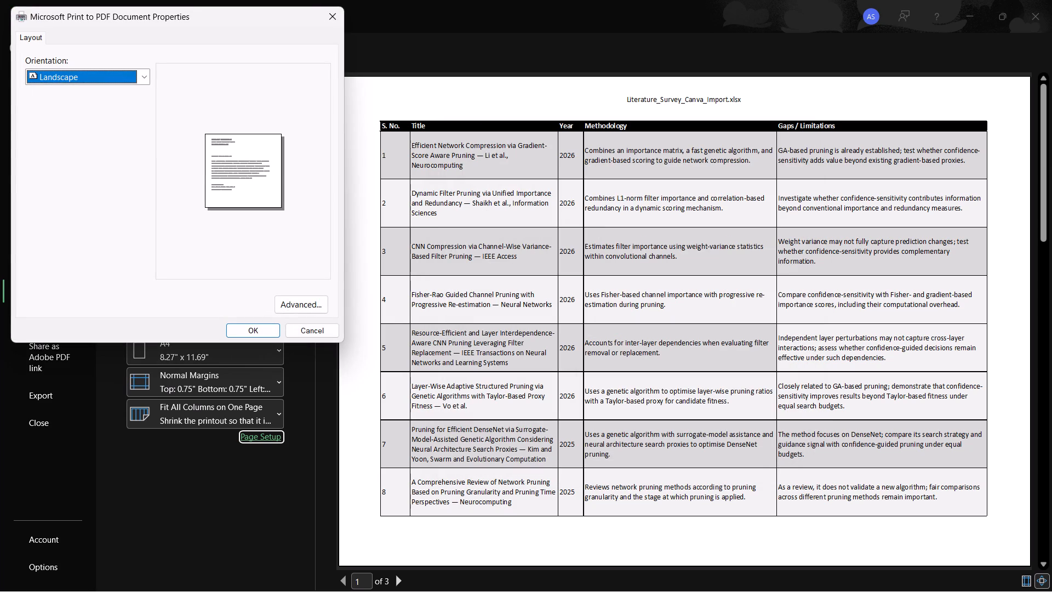
{"action": "left_click", "coordinate": [109, 71]}
{"action": "left_click", "coordinate": [109, 71]}
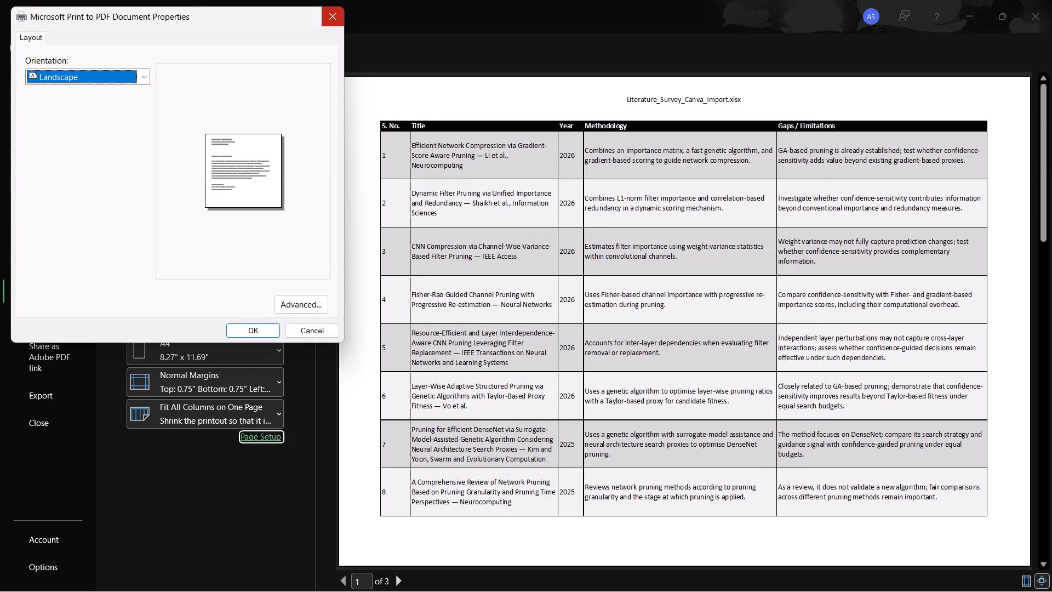
{"action": "left_click", "coordinate": [331, 16]}
{"action": "left_click", "coordinate": [439, 120]}
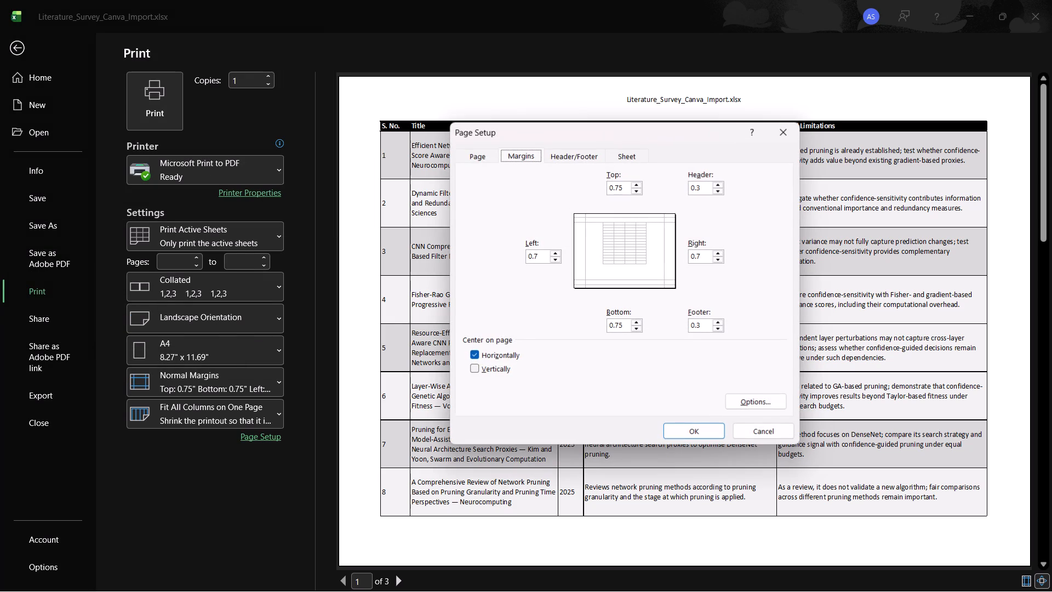
{"action": "left_click", "coordinate": [783, 130]}
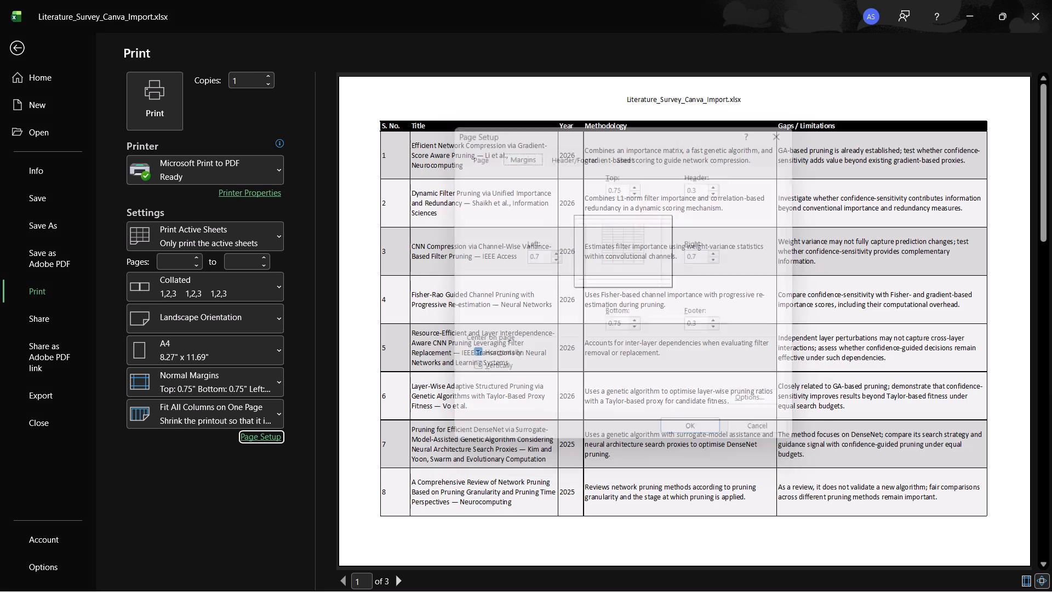
{"action": "scroll", "coordinate": [632, 294], "scroll_direction": "down", "scroll_amount": 2}
{"action": "scroll", "coordinate": [632, 294], "scroll_direction": "up", "scroll_amount": 5}
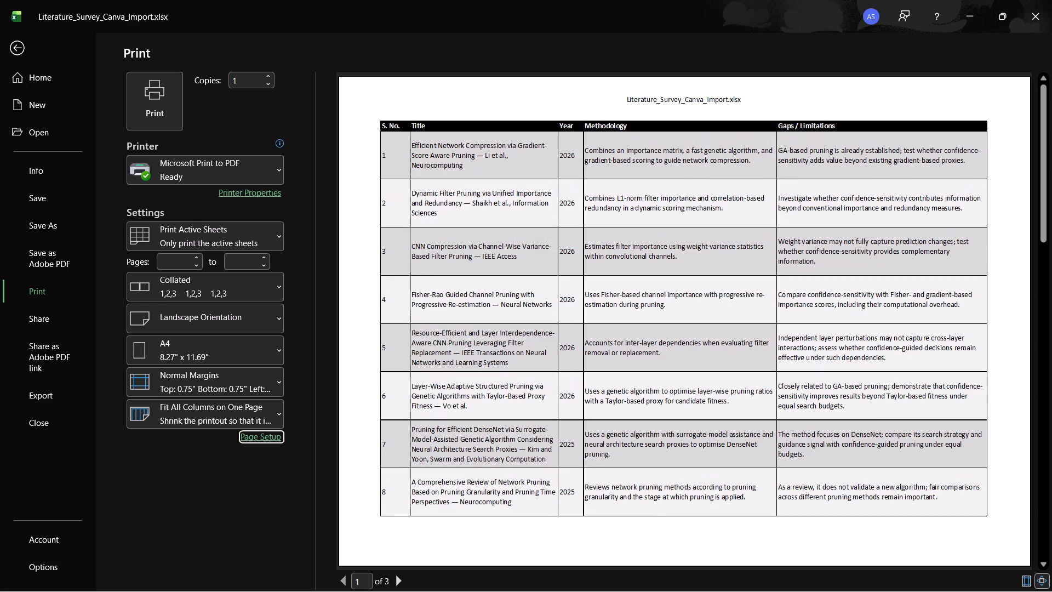
{"action": "key", "text": "Escape"}
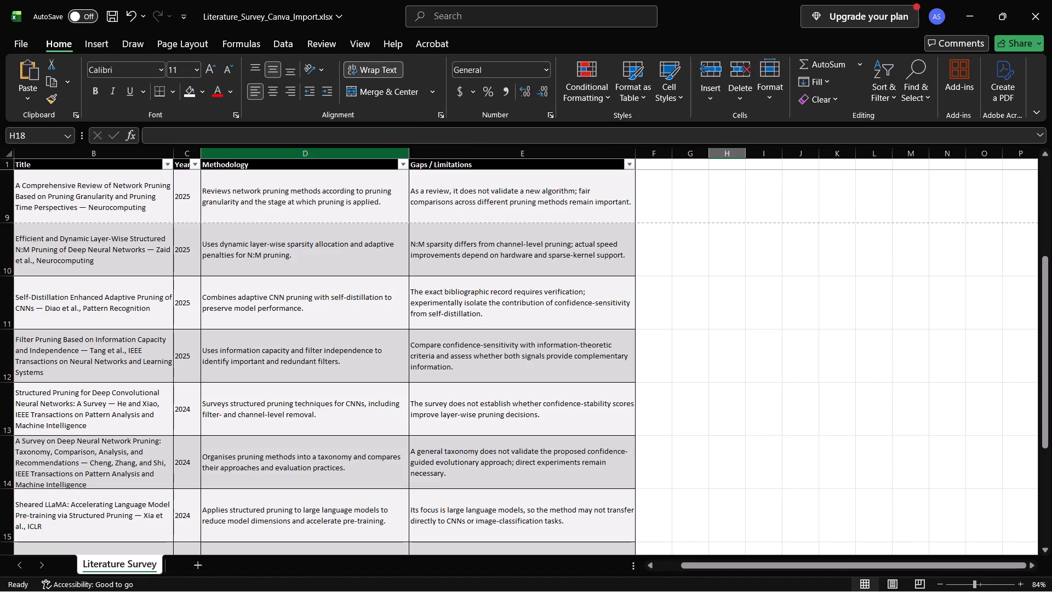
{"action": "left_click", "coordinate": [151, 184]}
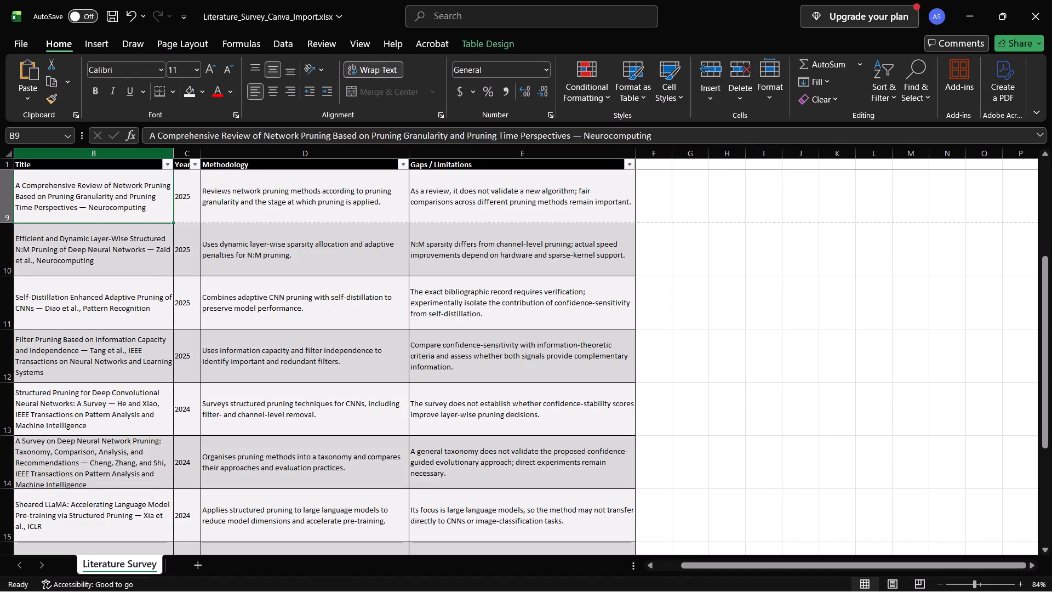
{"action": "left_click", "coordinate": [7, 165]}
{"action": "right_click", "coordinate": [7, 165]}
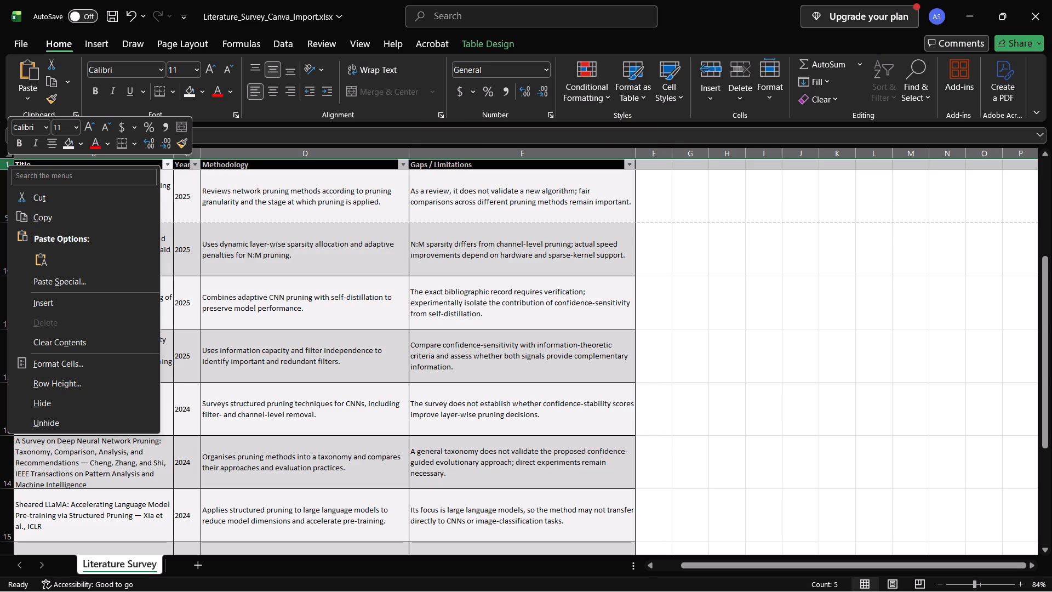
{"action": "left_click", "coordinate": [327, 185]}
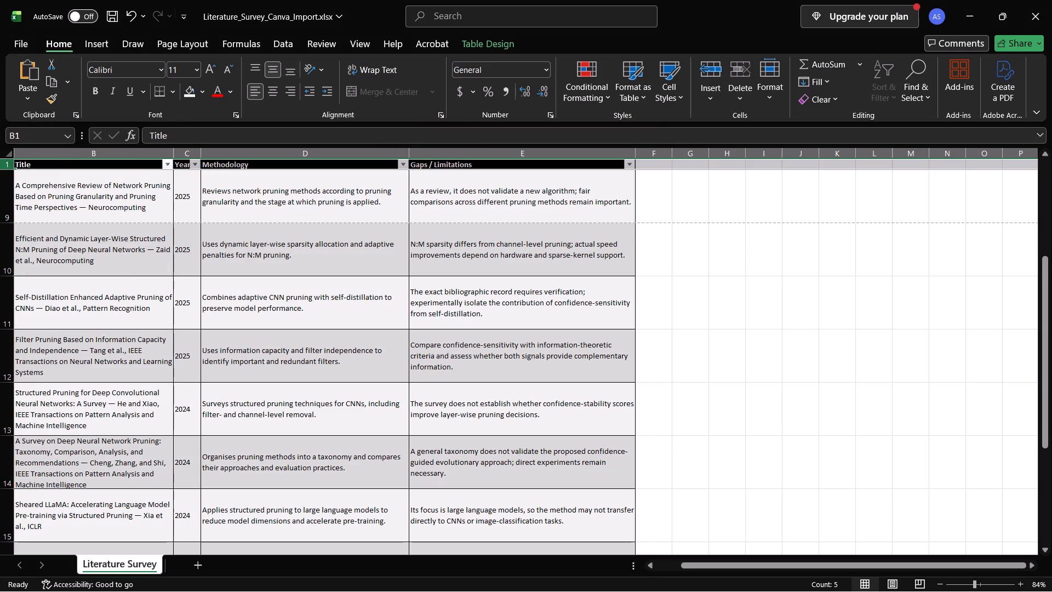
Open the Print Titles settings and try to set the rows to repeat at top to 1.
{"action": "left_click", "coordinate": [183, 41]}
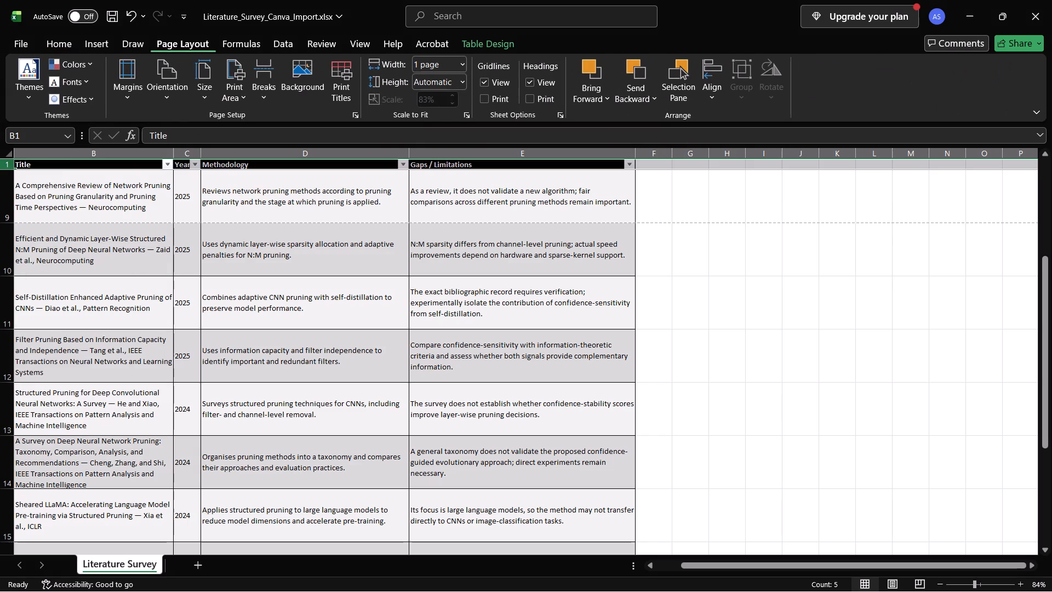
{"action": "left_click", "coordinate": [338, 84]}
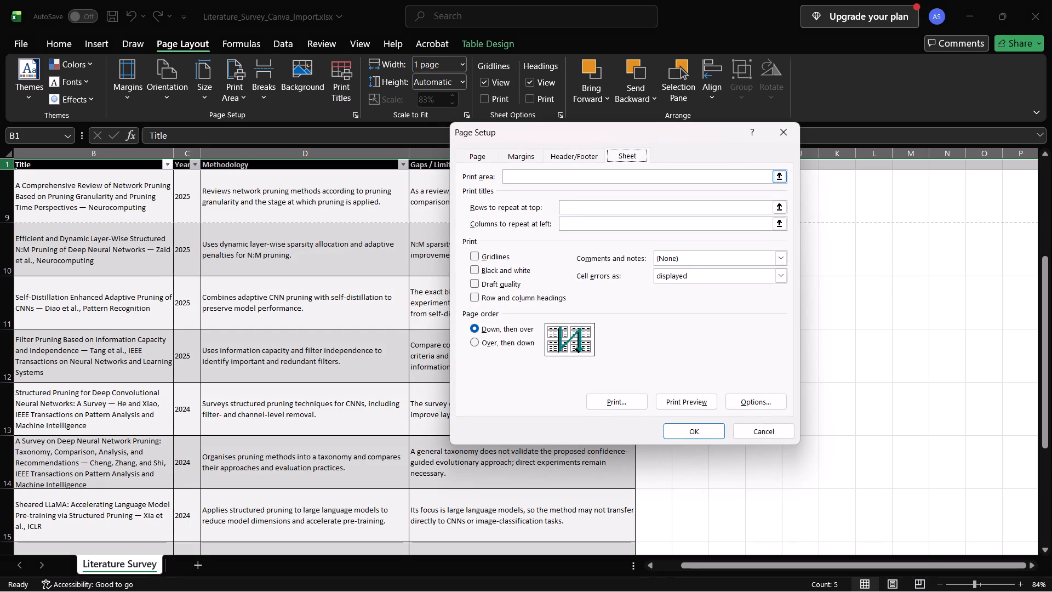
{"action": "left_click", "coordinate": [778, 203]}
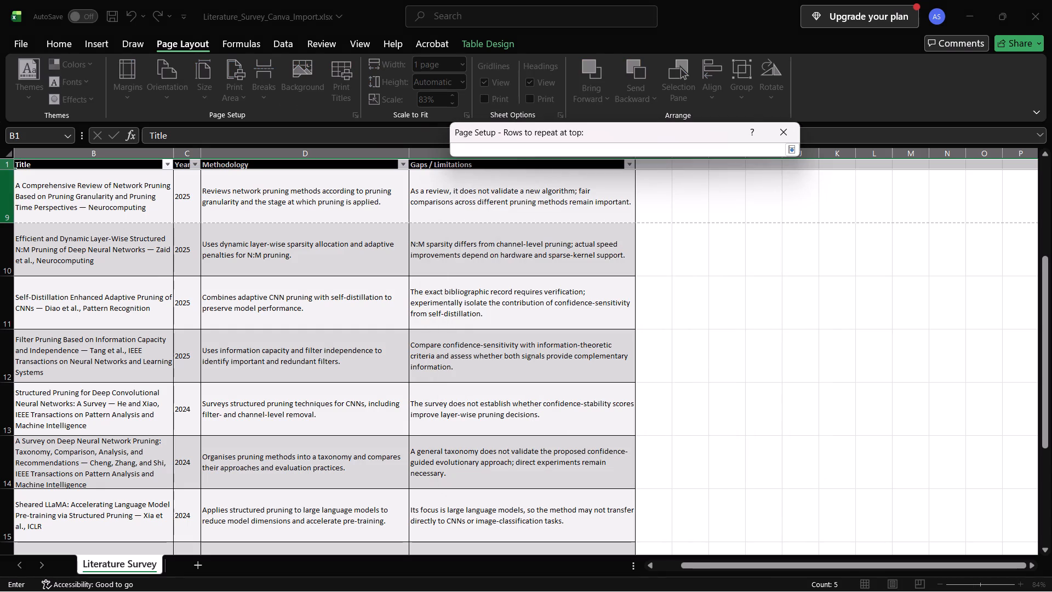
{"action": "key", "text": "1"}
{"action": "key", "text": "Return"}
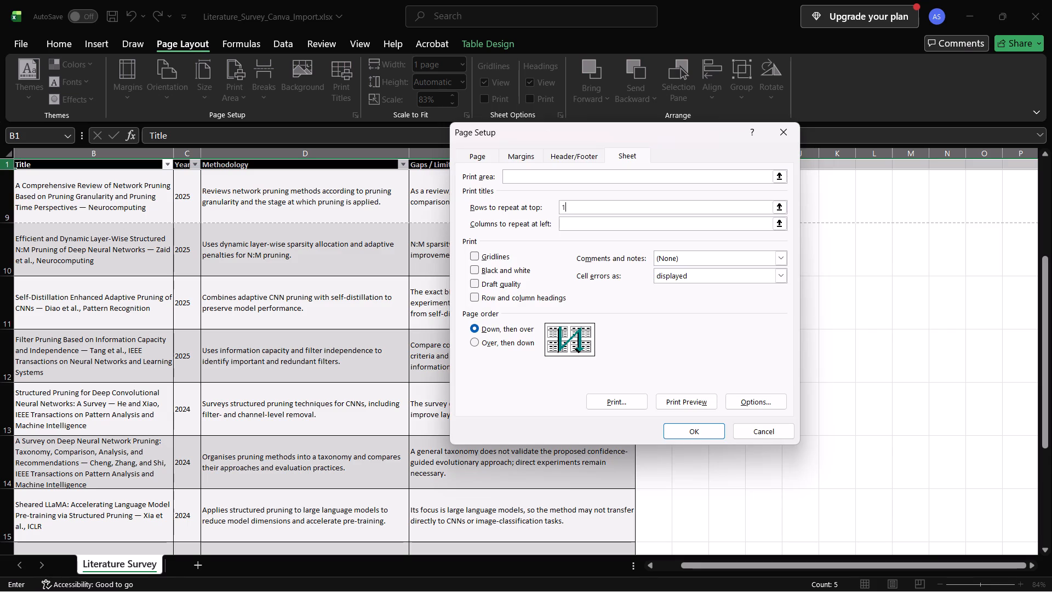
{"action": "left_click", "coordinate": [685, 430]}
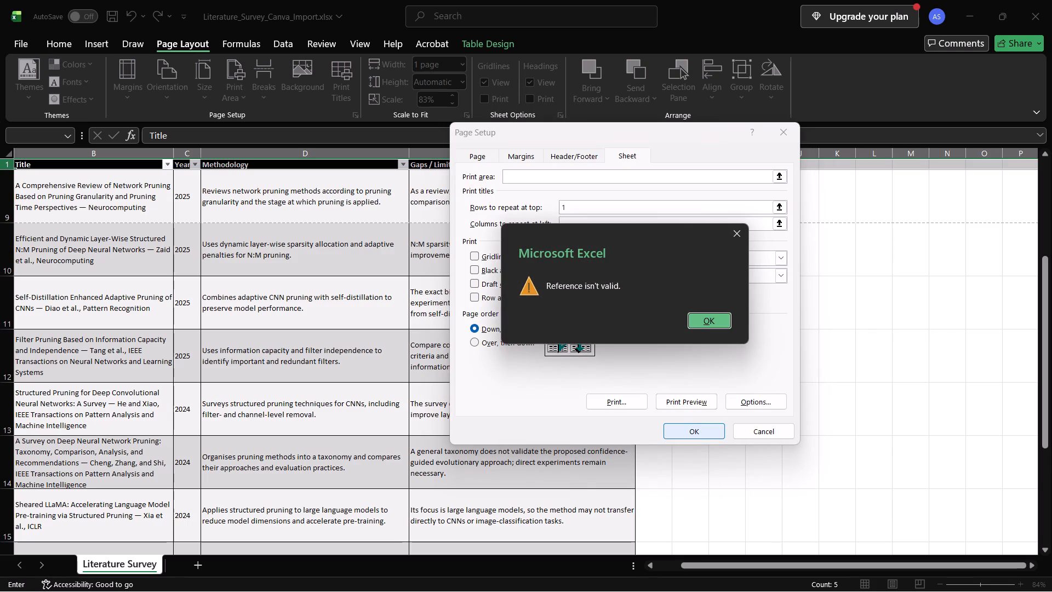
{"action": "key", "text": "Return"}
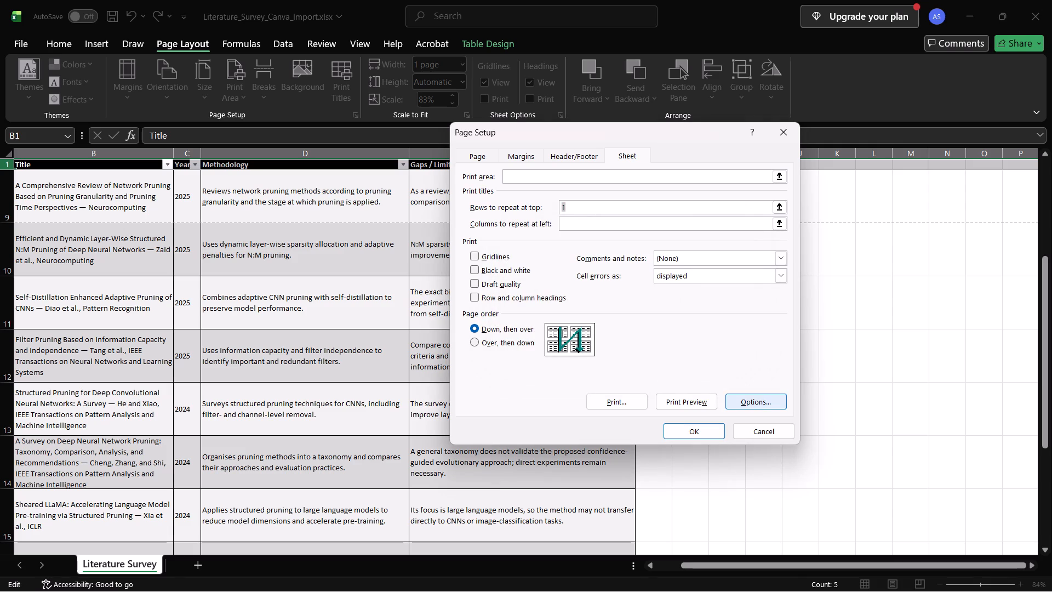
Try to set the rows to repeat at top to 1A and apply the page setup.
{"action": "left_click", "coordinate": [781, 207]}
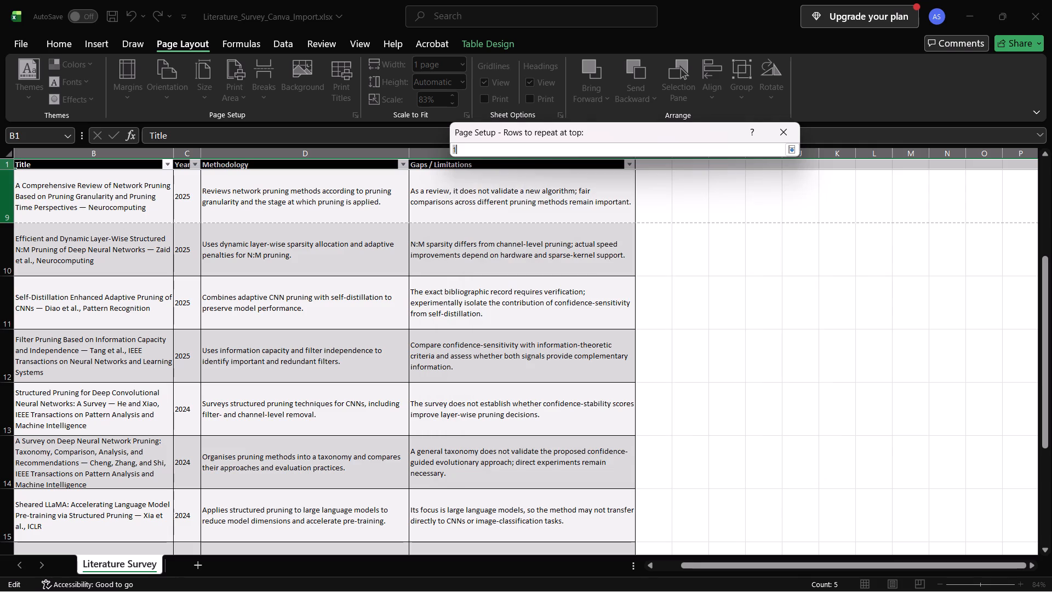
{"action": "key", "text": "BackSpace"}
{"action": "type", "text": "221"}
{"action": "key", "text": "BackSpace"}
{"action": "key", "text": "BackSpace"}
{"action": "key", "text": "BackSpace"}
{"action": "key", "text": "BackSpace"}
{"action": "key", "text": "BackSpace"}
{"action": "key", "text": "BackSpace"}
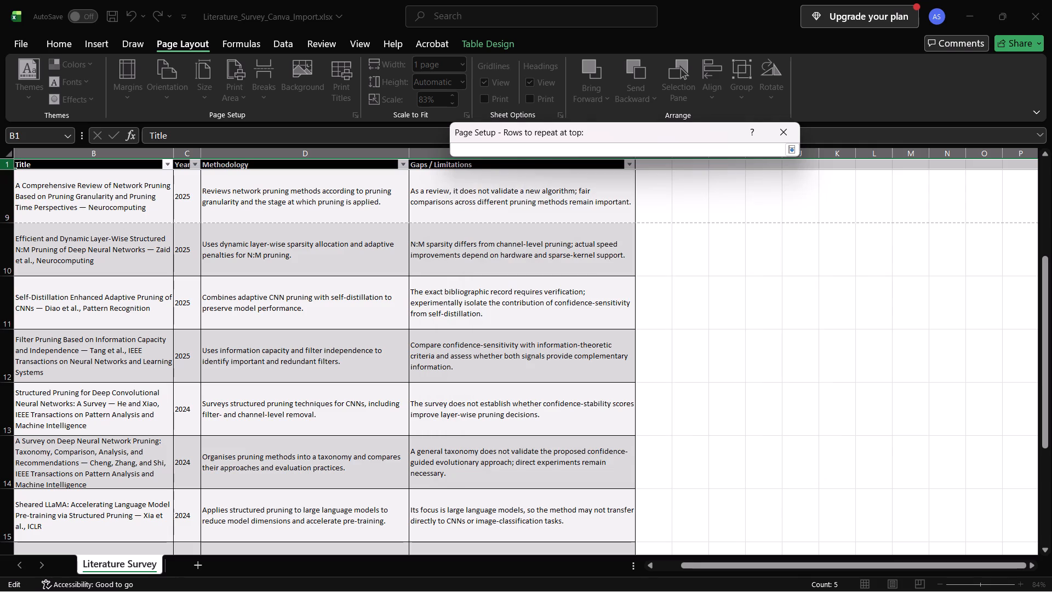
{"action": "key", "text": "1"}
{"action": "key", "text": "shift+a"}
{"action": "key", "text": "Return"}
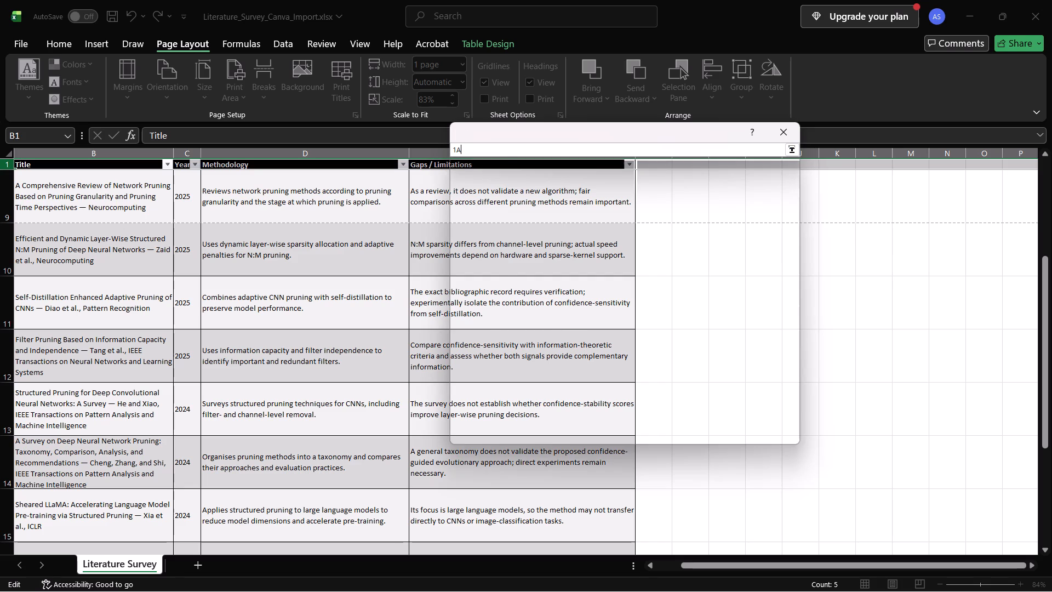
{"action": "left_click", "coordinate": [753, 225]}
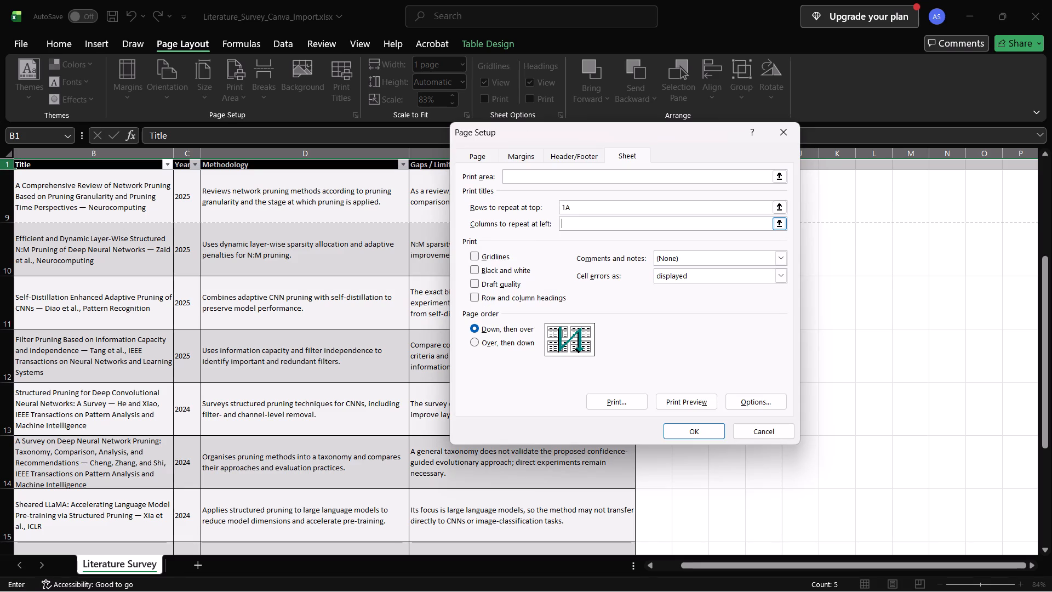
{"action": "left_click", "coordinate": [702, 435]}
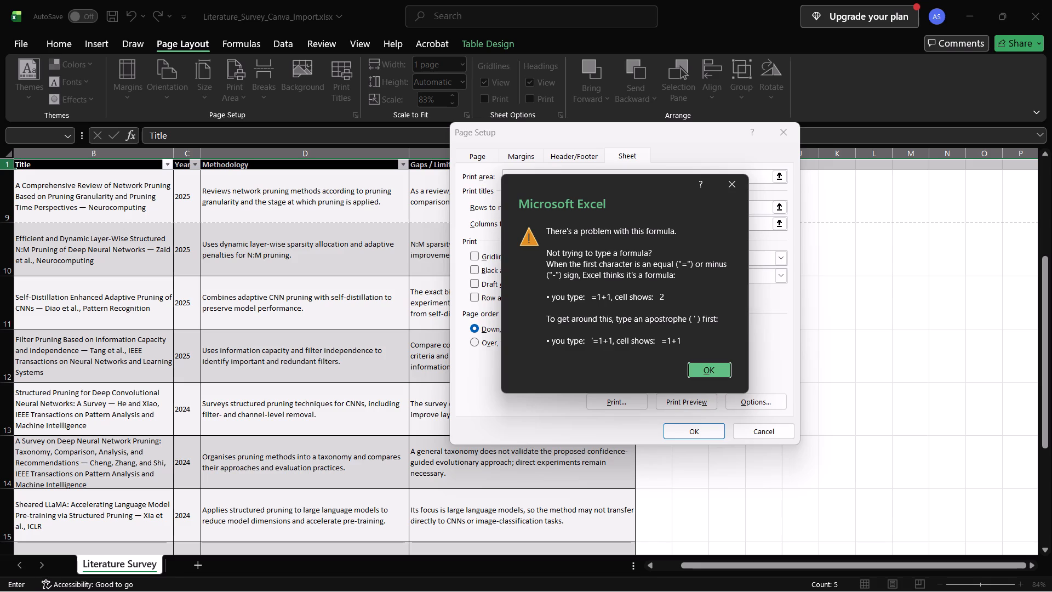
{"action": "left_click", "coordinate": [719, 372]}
Set the rows to repeat at top to 1:5 and apply the page setup.
{"action": "left_click", "coordinate": [668, 209]}
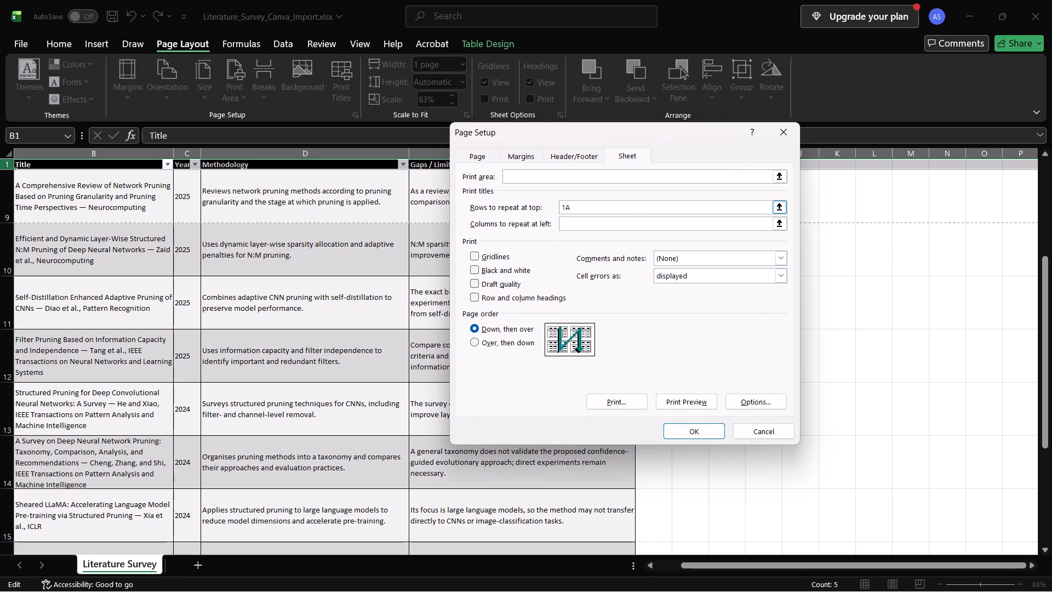
{"action": "key", "text": "BackSpace"}
{"action": "key", "text": "BackSpace"}
{"action": "key", "text": "BackSpace"}
{"action": "scroll", "coordinate": [399, 235], "scroll_direction": "up", "scroll_amount": 7}
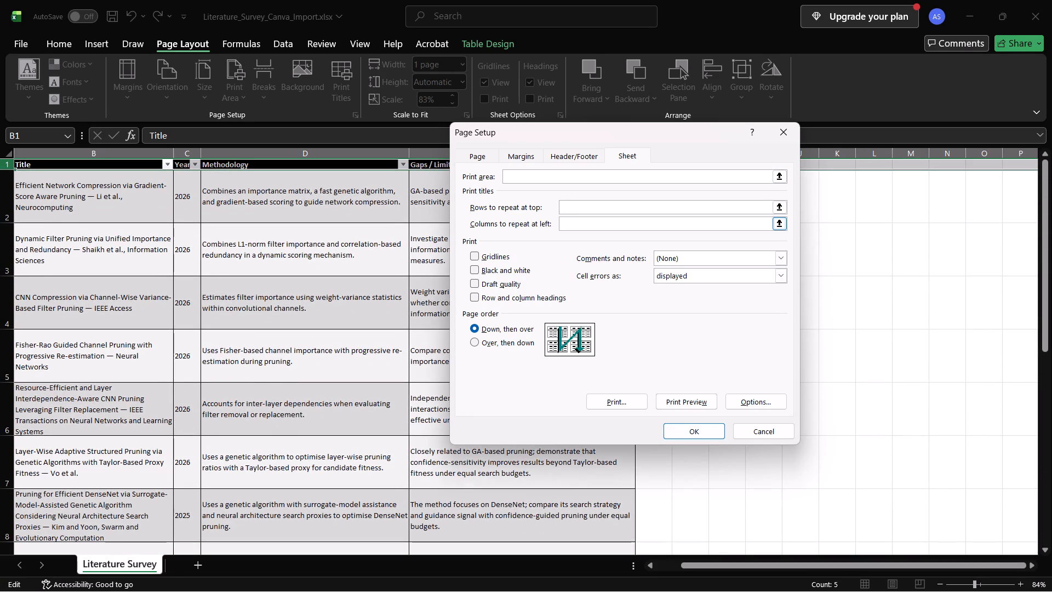
{"action": "key", "text": "1"}
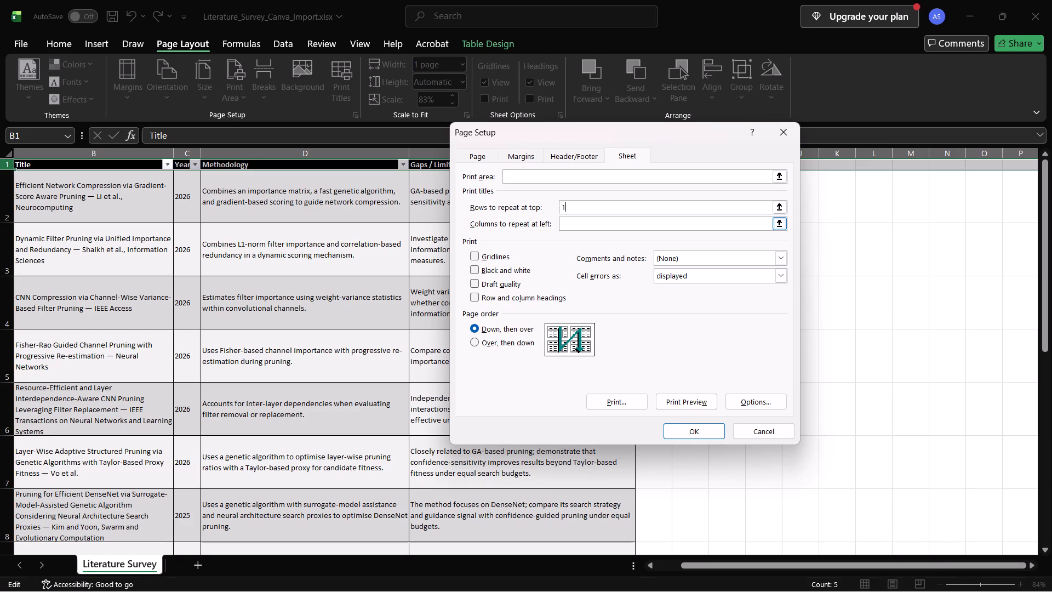
{"action": "scroll", "coordinate": [288, 382], "scroll_direction": "right", "scroll_amount": 3}
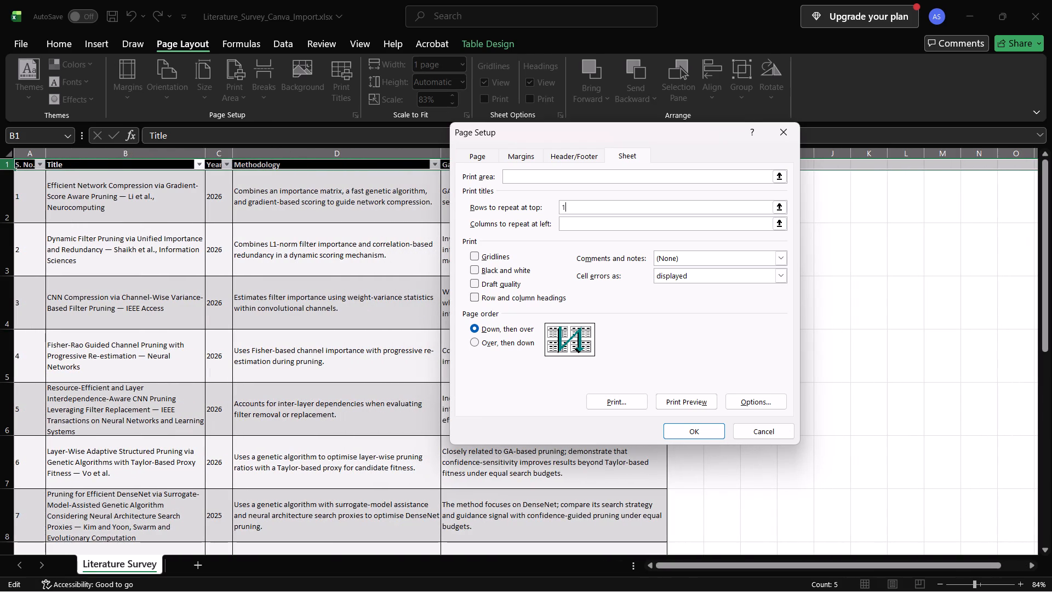
{"action": "type", "text": ":5"}
{"action": "left_click", "coordinate": [691, 434]}
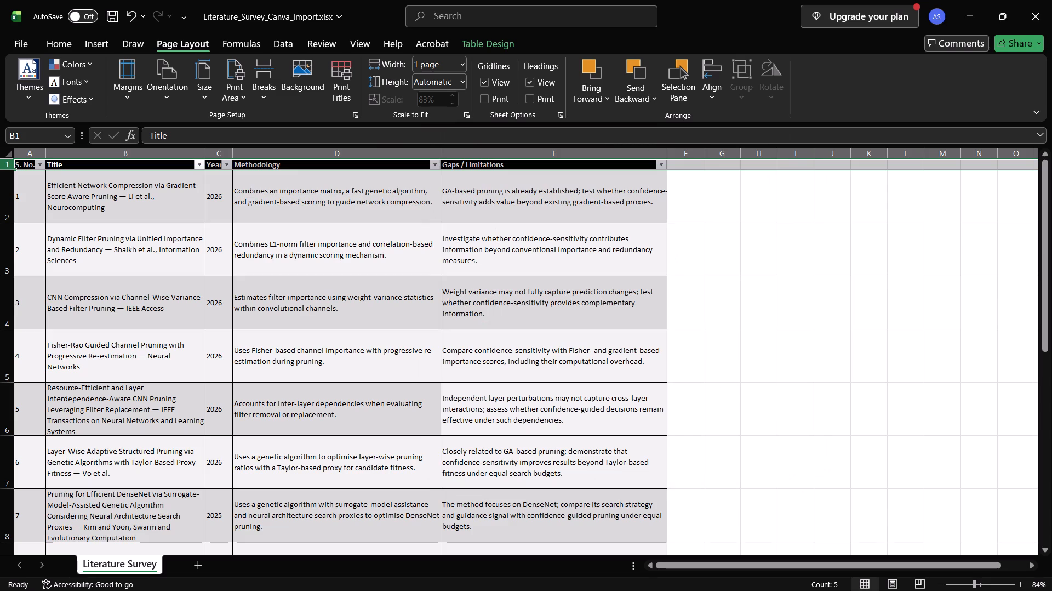
Examine the repeated rows across the pages in the print preview and return to the worksheet.
{"action": "key", "text": "ctrl+p"}
{"action": "scroll", "coordinate": [691, 434], "scroll_direction": "down", "scroll_amount": 4}
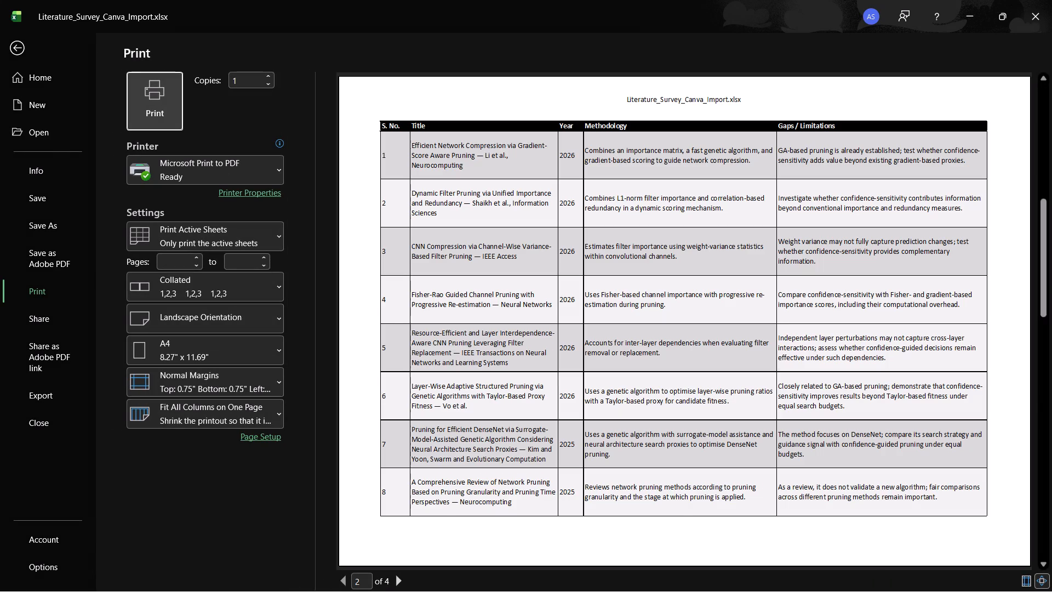
{"action": "scroll", "coordinate": [691, 434], "scroll_direction": "down", "scroll_amount": 6}
{"action": "scroll", "coordinate": [691, 434], "scroll_direction": "up", "scroll_amount": 3}
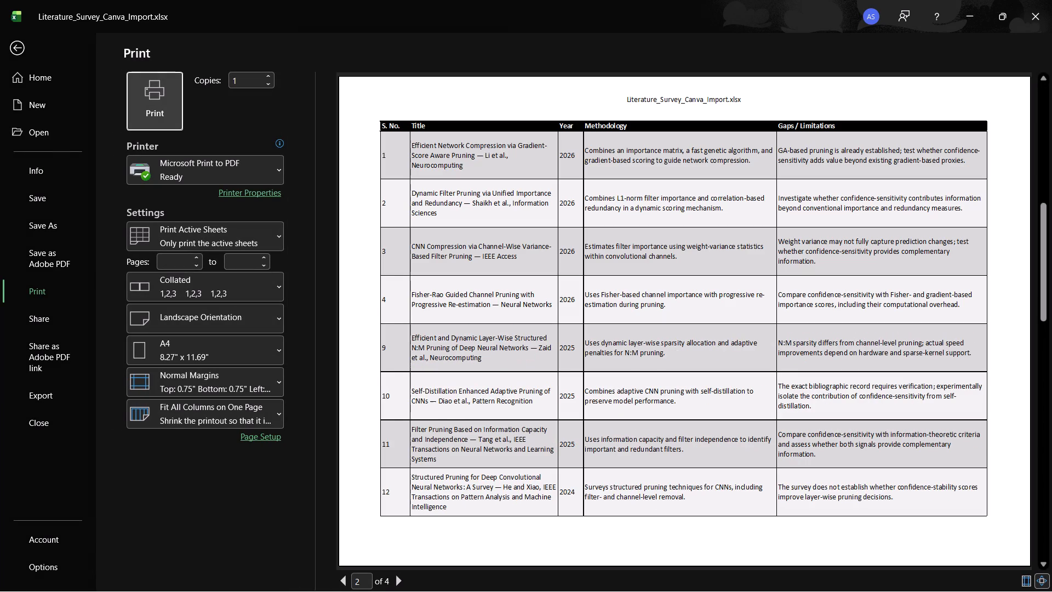
{"action": "scroll", "coordinate": [691, 434], "scroll_direction": "up", "scroll_amount": 4}
{"action": "scroll", "coordinate": [691, 434], "scroll_direction": "down", "scroll_amount": 2}
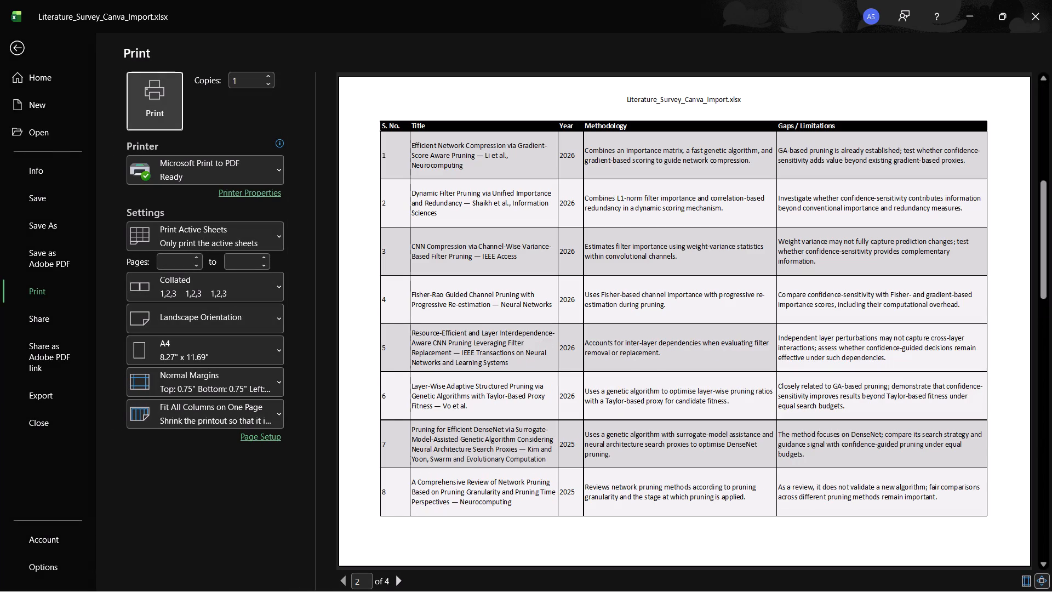
{"action": "scroll", "coordinate": [691, 434], "scroll_direction": "down", "scroll_amount": 1}
{"action": "key", "text": "Escape"}
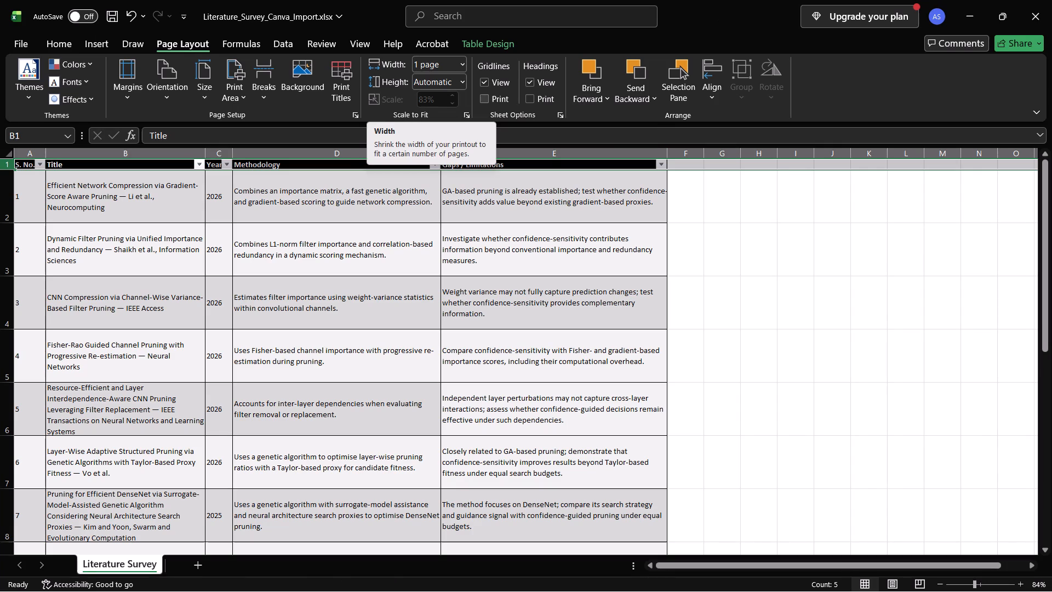
Set the print titles' rows to repeat at top to 1:1 and apply the page setup.
{"action": "left_click", "coordinate": [352, 95]}
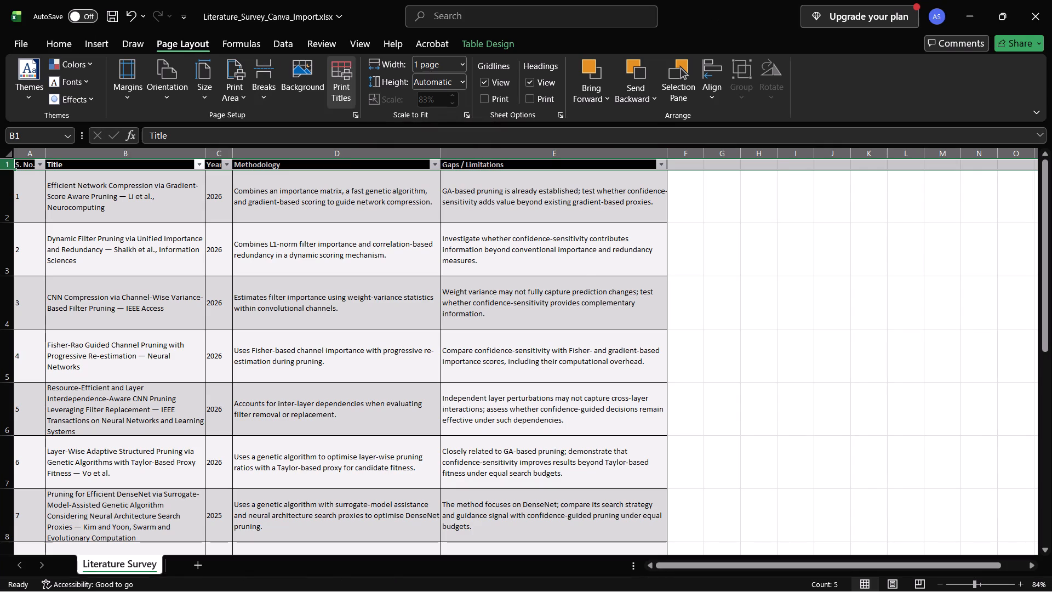
{"action": "left_click", "coordinate": [603, 208]}
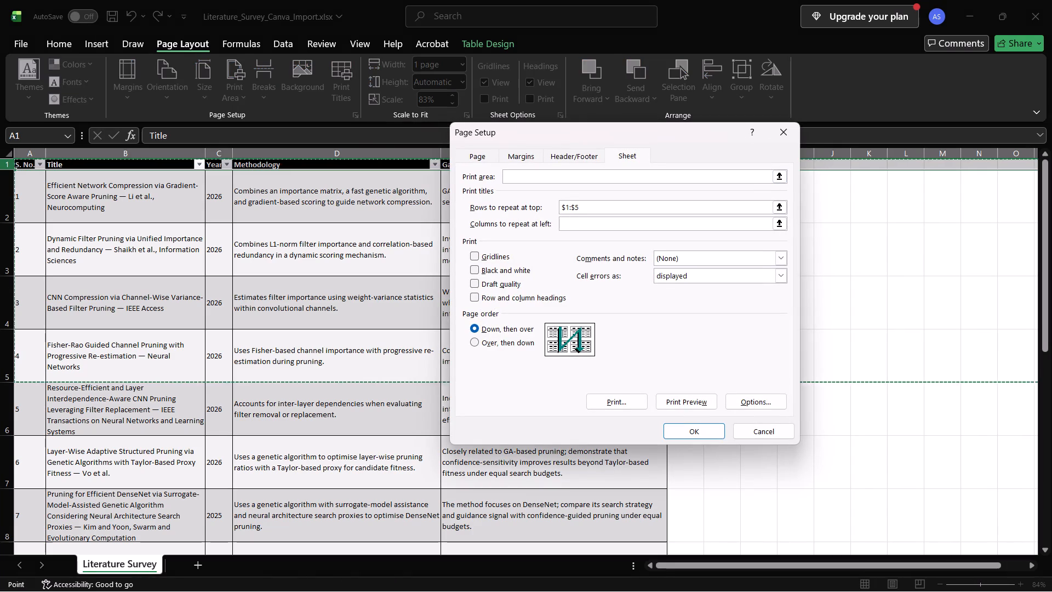
{"action": "key", "text": "BackSpace"}
{"action": "key", "text": "BackSpace"}
{"action": "key", "text": "BackSpace"}
{"action": "key", "text": "BackSpace"}
{"action": "key", "text": "BackSpace"}
{"action": "key", "text": "BackSpace"}
{"action": "key", "text": "BackSpace"}
{"action": "key", "text": "BackSpace"}
{"action": "key", "text": "BackSpace"}
{"action": "key", "text": "BackSpace"}
{"action": "key", "text": "BackSpace"}
{"action": "key", "text": "BackSpace"}
{"action": "key", "text": "BackSpace"}
{"action": "key", "text": "BackSpace"}
{"action": "type", "text": "1:1"}
{"action": "key", "text": "Return"}
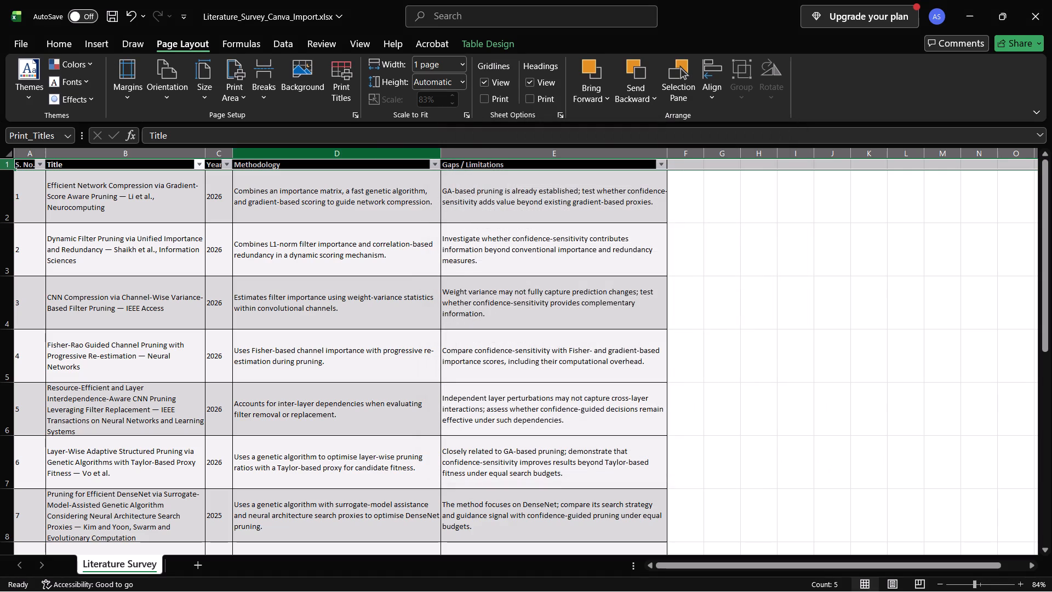
Examine the repeated header row across the pages in the print preview and return to the worksheet.
{"action": "key", "text": "ctrl+p"}
{"action": "scroll", "coordinate": [479, 244], "scroll_direction": "down", "scroll_amount": 4}
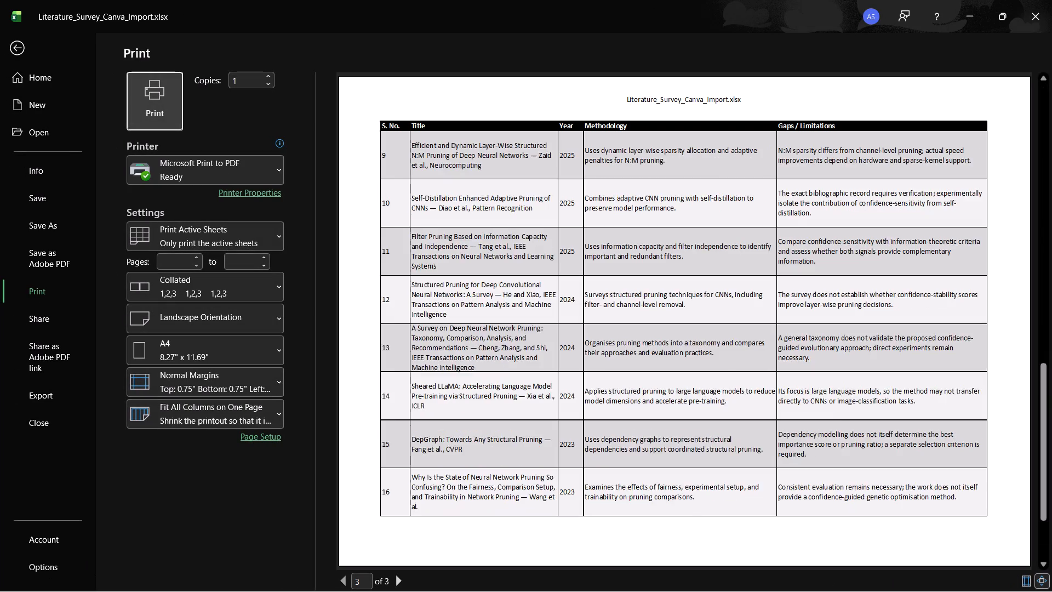
{"action": "scroll", "coordinate": [479, 244], "scroll_direction": "up", "scroll_amount": 7}
{"action": "scroll", "coordinate": [479, 244], "scroll_direction": "down", "scroll_amount": 5}
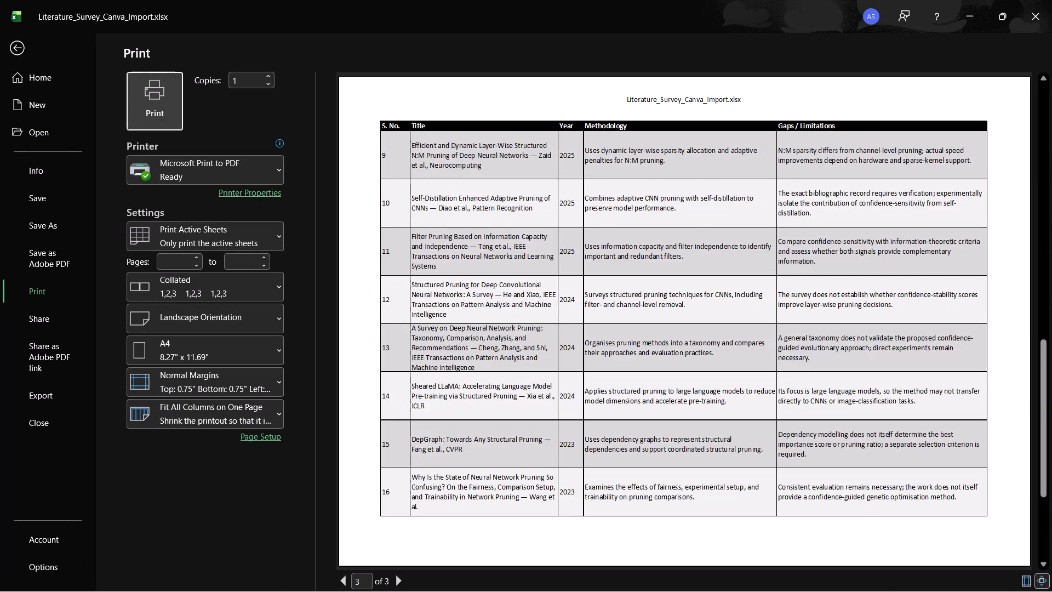
{"action": "scroll", "coordinate": [479, 244], "scroll_direction": "down", "scroll_amount": 3}
{"action": "scroll", "coordinate": [479, 244], "scroll_direction": "up", "scroll_amount": 8}
{"action": "scroll", "coordinate": [479, 244], "scroll_direction": "down", "scroll_amount": 5}
{"action": "scroll", "coordinate": [479, 244], "scroll_direction": "up", "scroll_amount": 2}
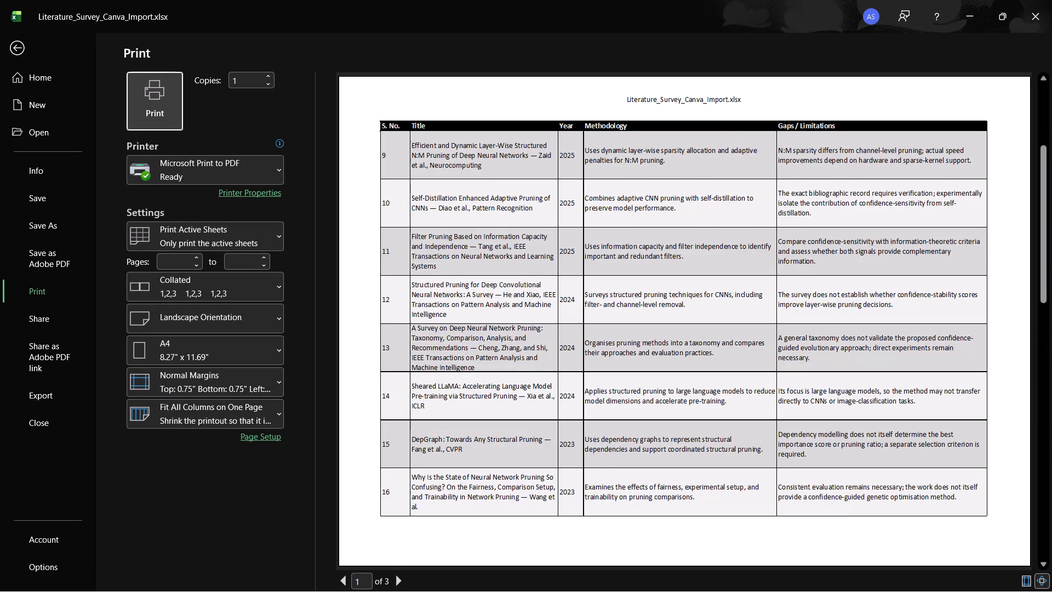
{"action": "scroll", "coordinate": [479, 244], "scroll_direction": "up", "scroll_amount": 2}
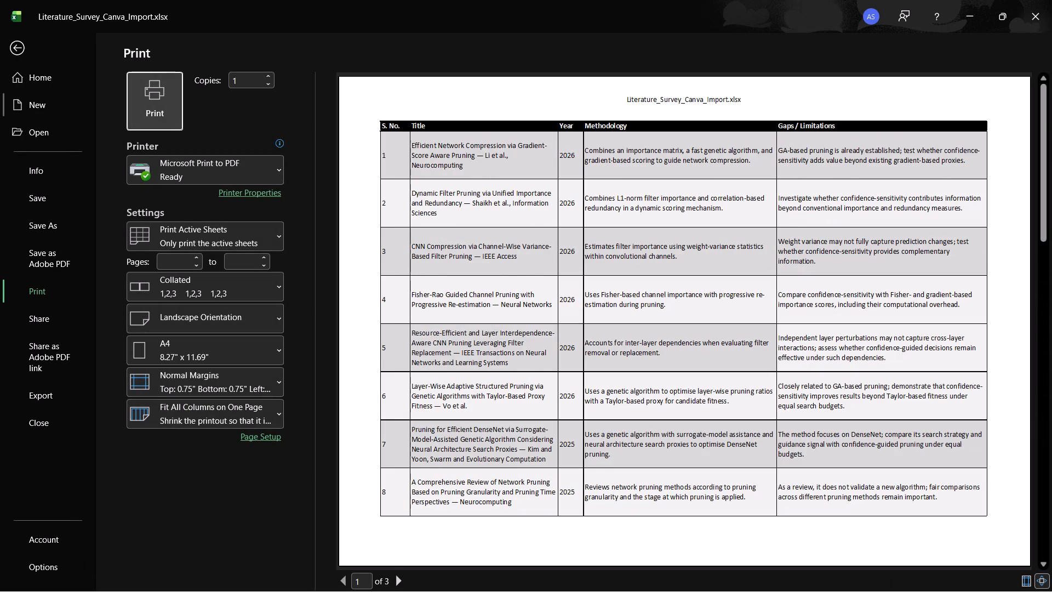
{"action": "left_click", "coordinate": [21, 39]}
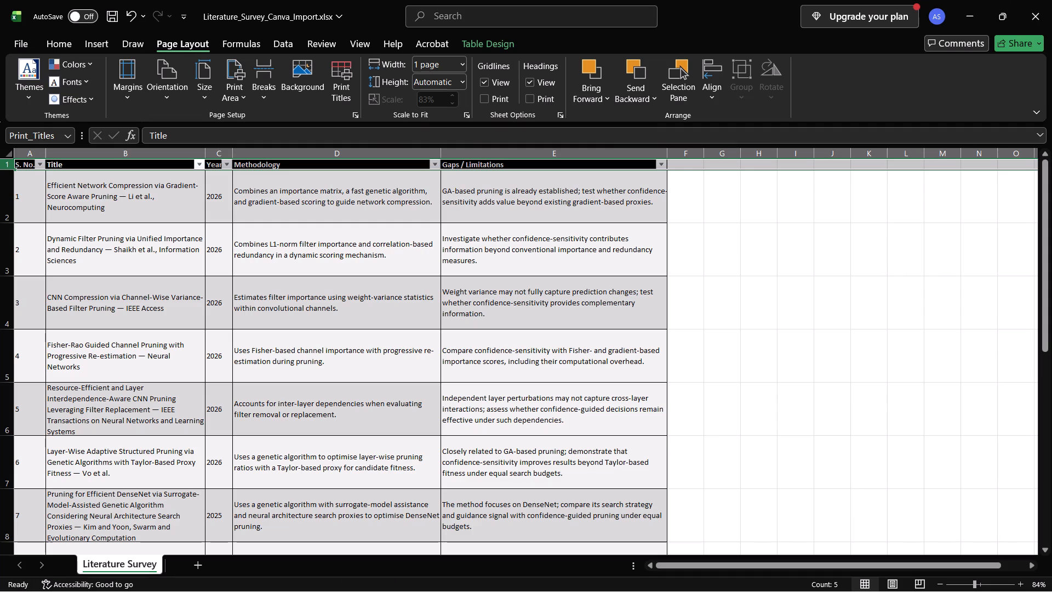
{"action": "key", "text": "ctrl+s"}
{"action": "key", "text": "ctrl+s"}
{"action": "key", "text": "ctrl+s"}
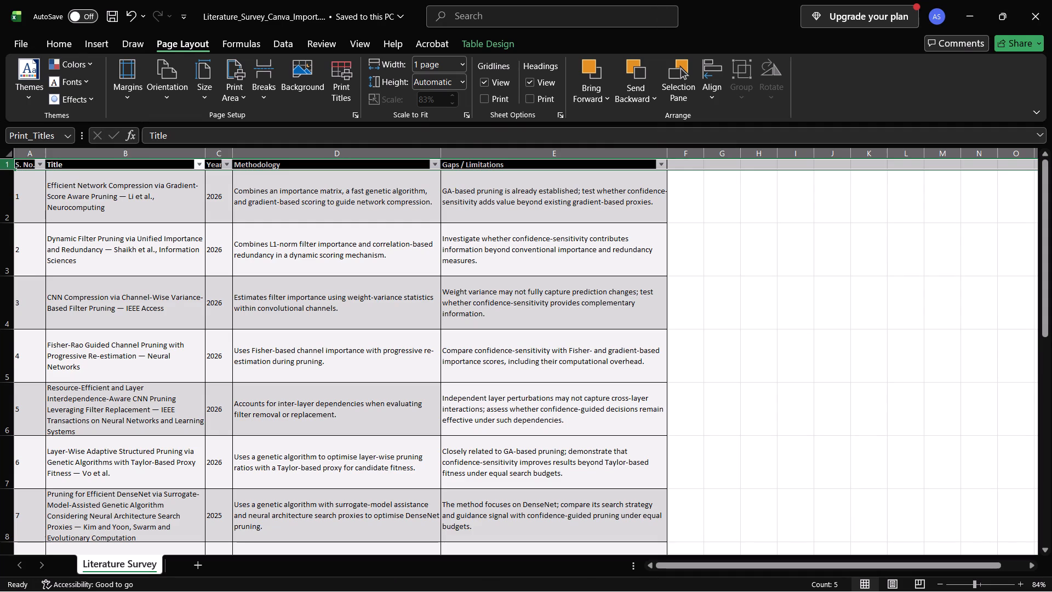
{"action": "scroll", "coordinate": [529, 287], "scroll_direction": "up", "scroll_amount": 1}
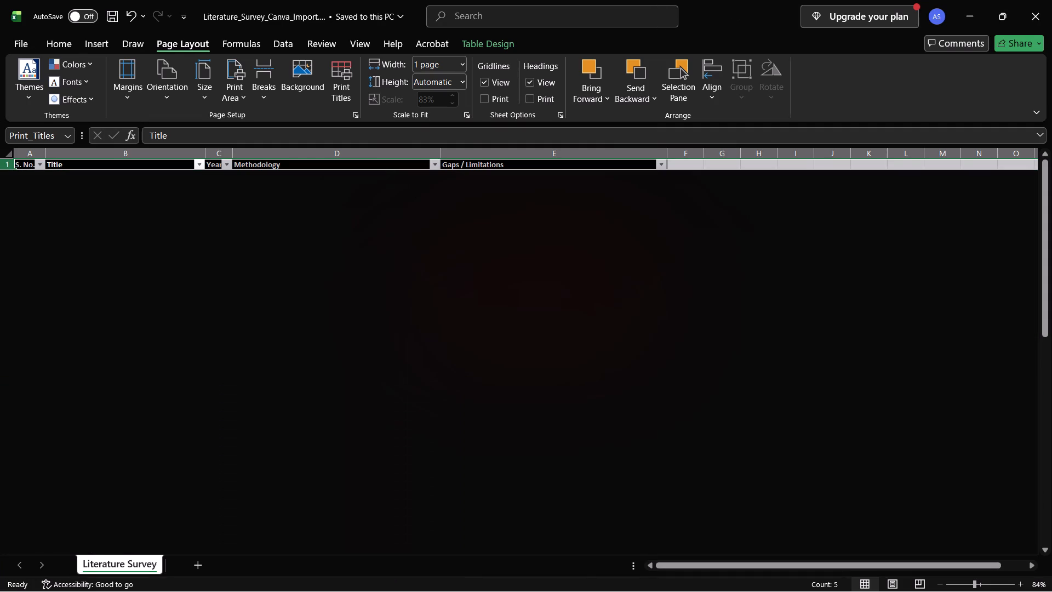
{"action": "left_click", "coordinate": [742, 316]}
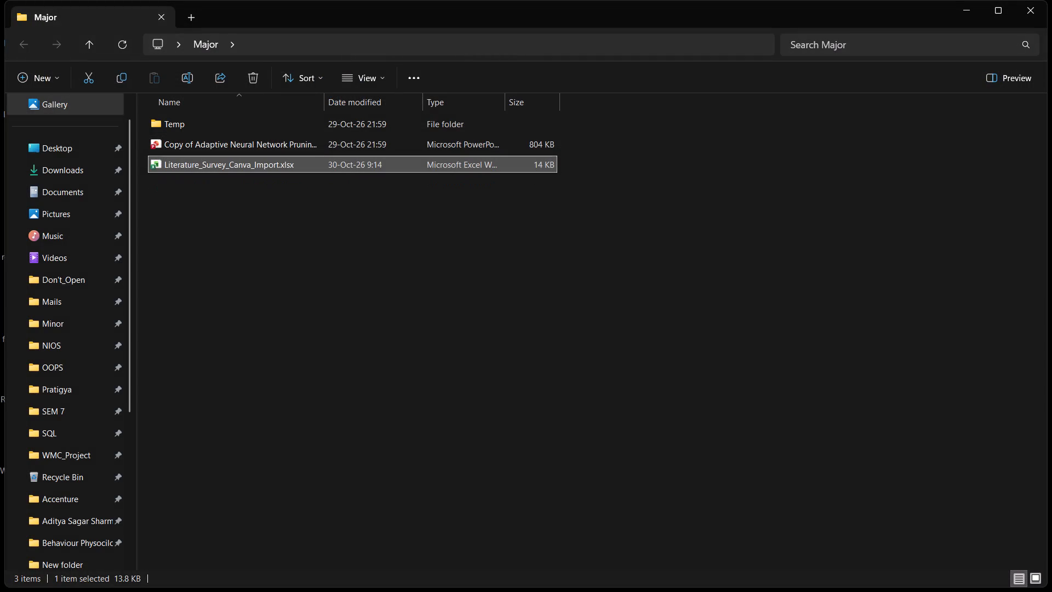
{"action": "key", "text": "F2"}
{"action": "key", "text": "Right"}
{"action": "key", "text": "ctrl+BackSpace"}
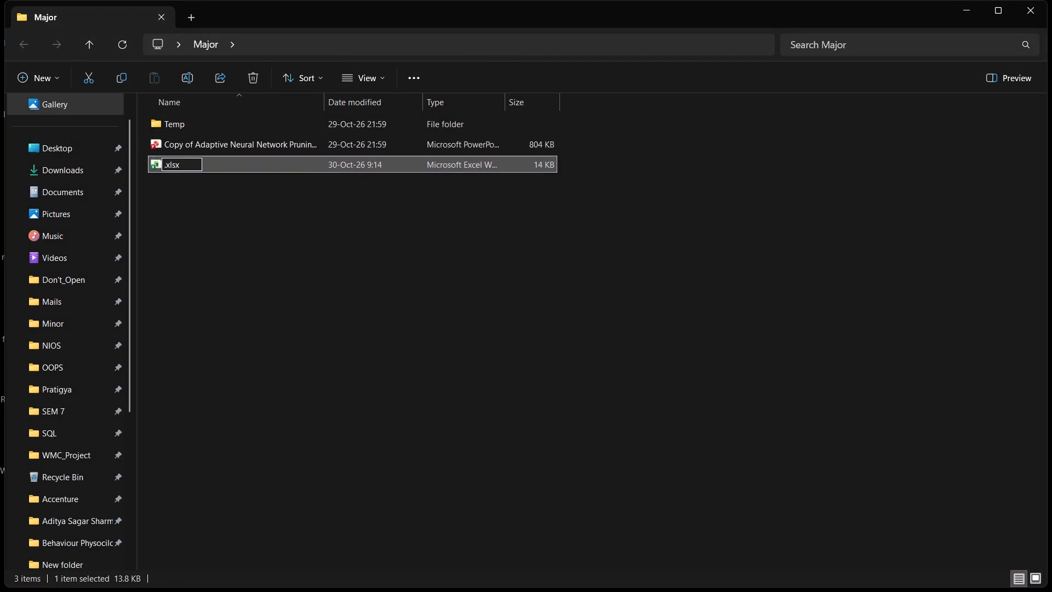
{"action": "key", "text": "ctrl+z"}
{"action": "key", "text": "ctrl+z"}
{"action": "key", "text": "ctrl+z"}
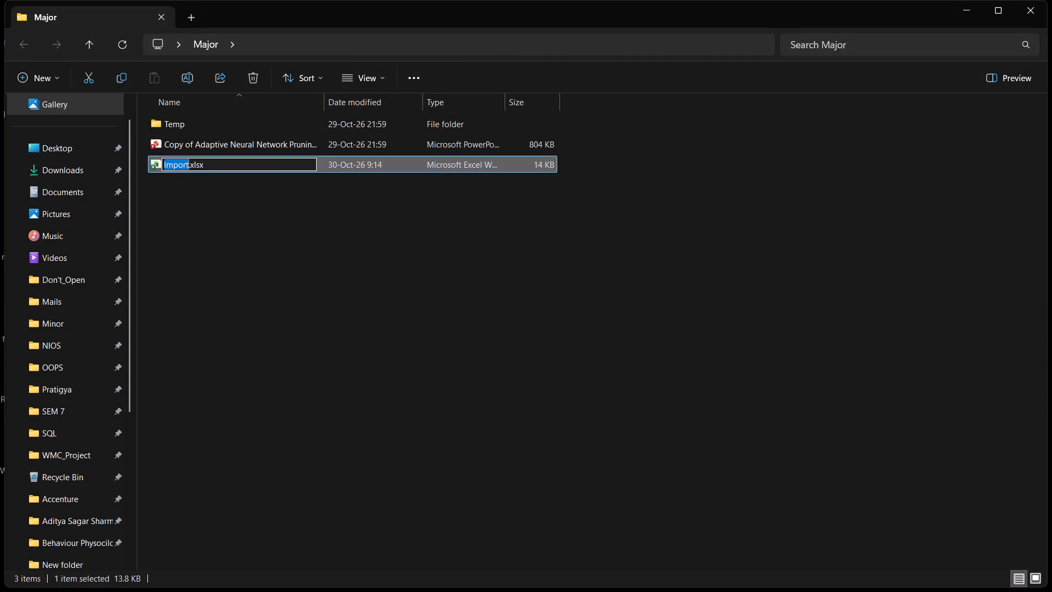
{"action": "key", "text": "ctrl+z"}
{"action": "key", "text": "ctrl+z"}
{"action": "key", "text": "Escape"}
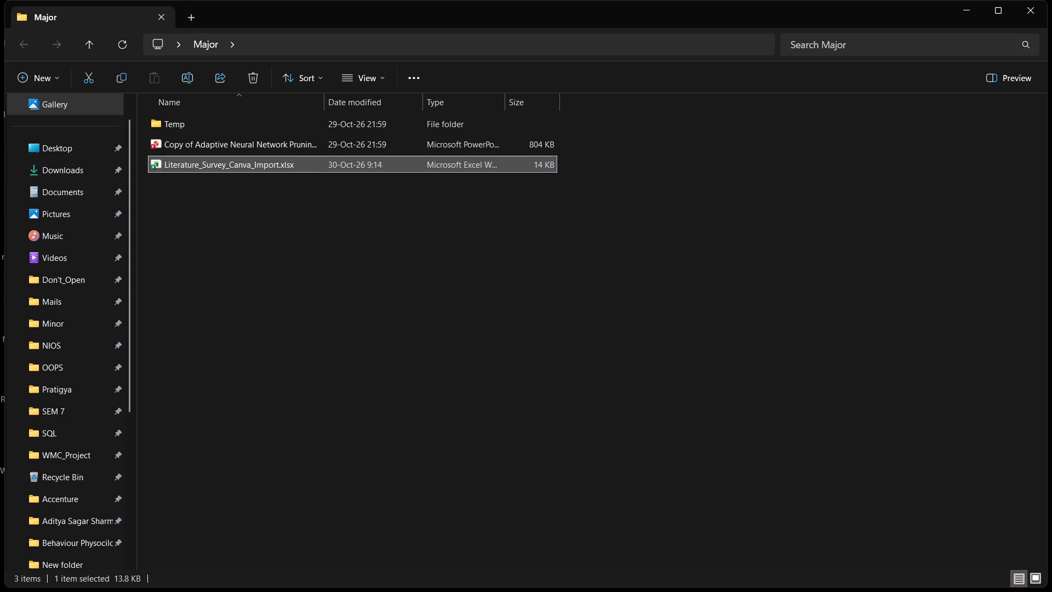
Rename the literature survey workbook in the Major folder as Literature_Survey.xlsx.
{"action": "key", "text": "F2"}
{"action": "key", "text": "Right"}
{"action": "key", "text": "BackSpace"}
{"action": "key", "text": "BackSpace"}
{"action": "key", "text": "ctrl+BackSpace"}
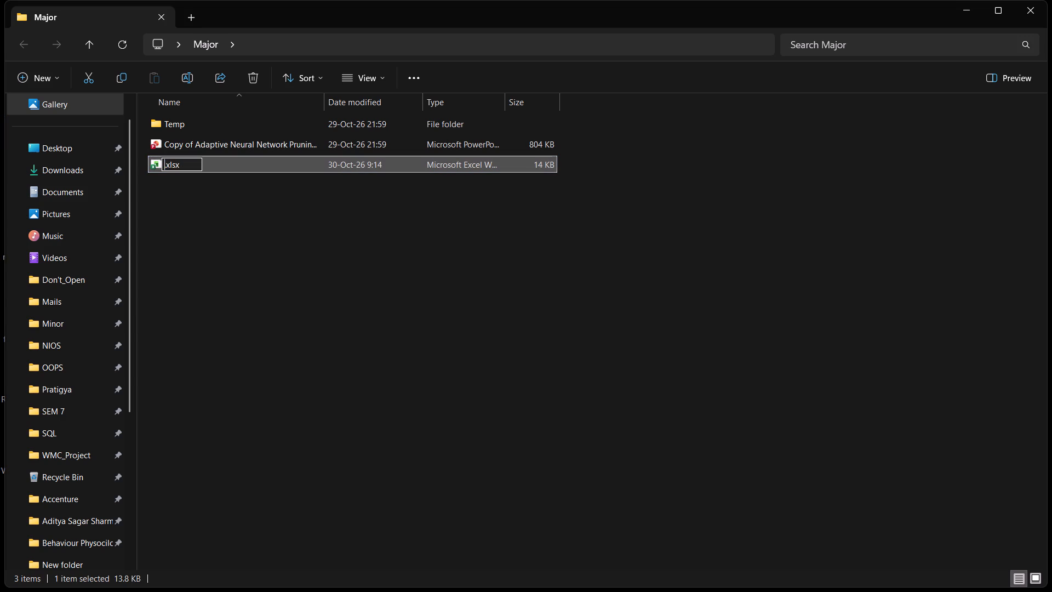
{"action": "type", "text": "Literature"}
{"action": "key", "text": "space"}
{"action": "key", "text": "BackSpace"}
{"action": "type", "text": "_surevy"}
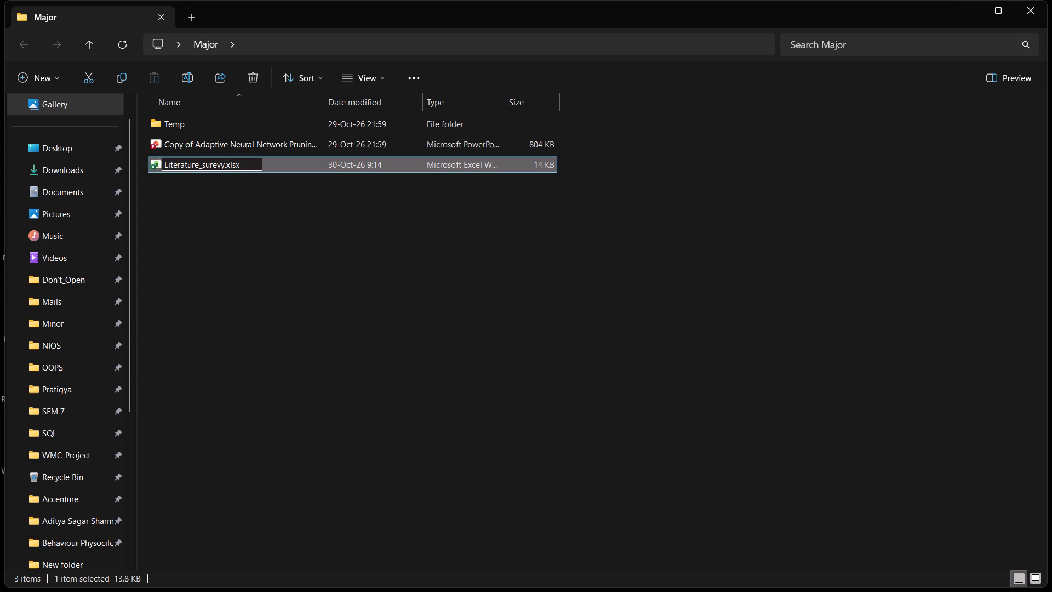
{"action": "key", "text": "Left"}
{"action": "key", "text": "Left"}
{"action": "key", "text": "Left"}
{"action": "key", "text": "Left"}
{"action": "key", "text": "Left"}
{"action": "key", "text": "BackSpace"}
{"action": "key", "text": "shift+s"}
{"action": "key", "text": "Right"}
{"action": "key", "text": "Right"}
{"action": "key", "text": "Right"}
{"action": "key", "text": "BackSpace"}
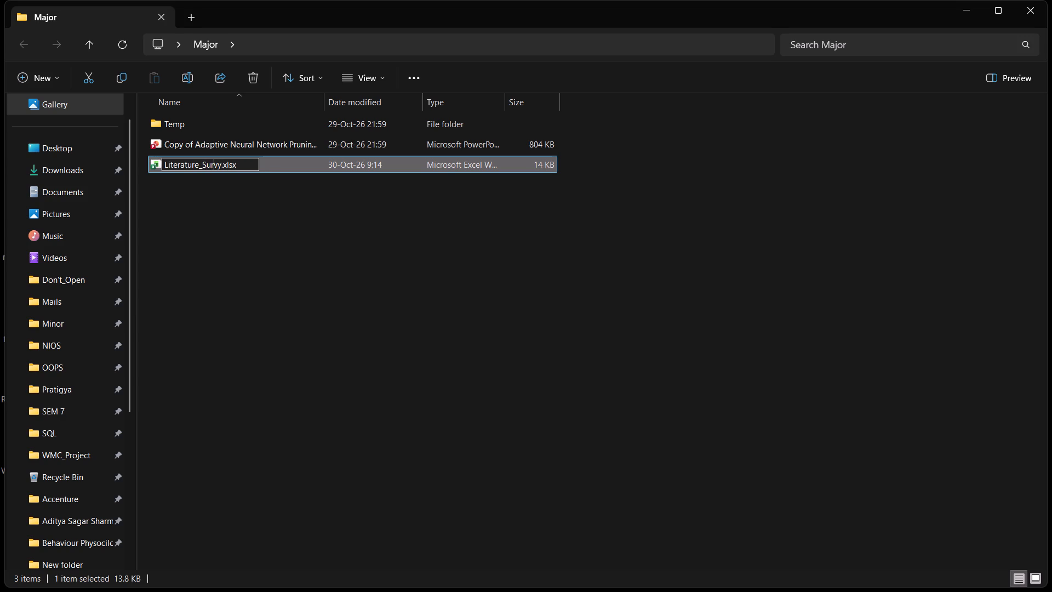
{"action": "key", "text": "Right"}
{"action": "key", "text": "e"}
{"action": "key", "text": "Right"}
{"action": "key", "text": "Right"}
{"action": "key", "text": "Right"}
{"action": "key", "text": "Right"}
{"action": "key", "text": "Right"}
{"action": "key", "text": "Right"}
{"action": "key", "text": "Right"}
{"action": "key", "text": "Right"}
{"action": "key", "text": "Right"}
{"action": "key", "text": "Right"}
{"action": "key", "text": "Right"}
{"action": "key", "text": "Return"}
Remove the "Copy of" prefix from the PowerPoint file's name so it starts with "Adaptive Neural Network Pruning".
{"action": "left_click", "coordinate": [265, 147]}
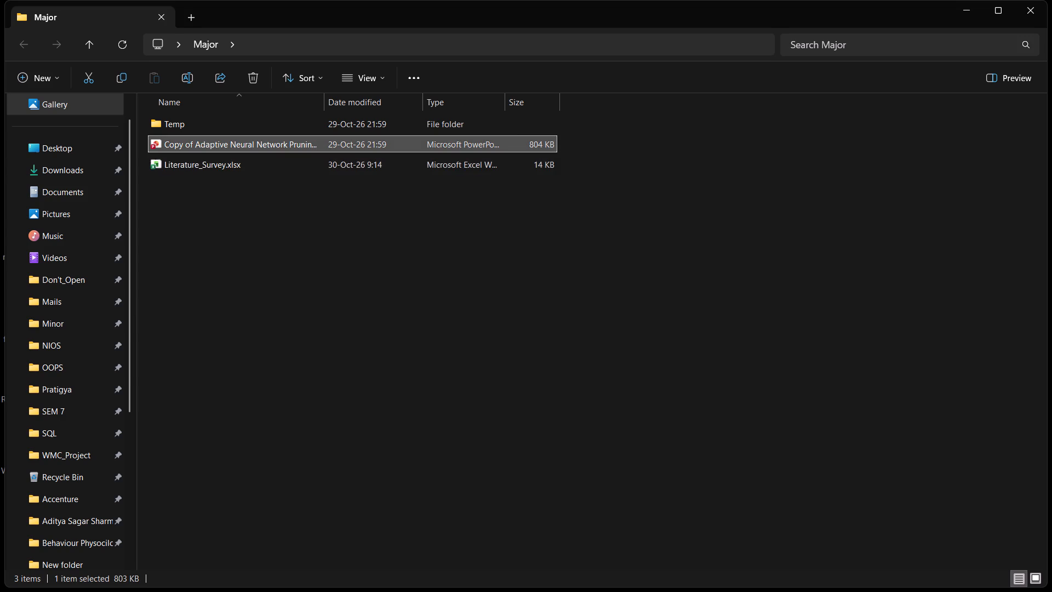
{"action": "key", "text": "F2"}
{"action": "key", "text": "Right"}
{"action": "key", "text": "ctrl+Left"}
{"action": "key", "text": "ctrl+Left"}
{"action": "key", "text": "ctrl+Left"}
{"action": "key", "text": "ctrl+Left"}
{"action": "key", "text": "ctrl+Left"}
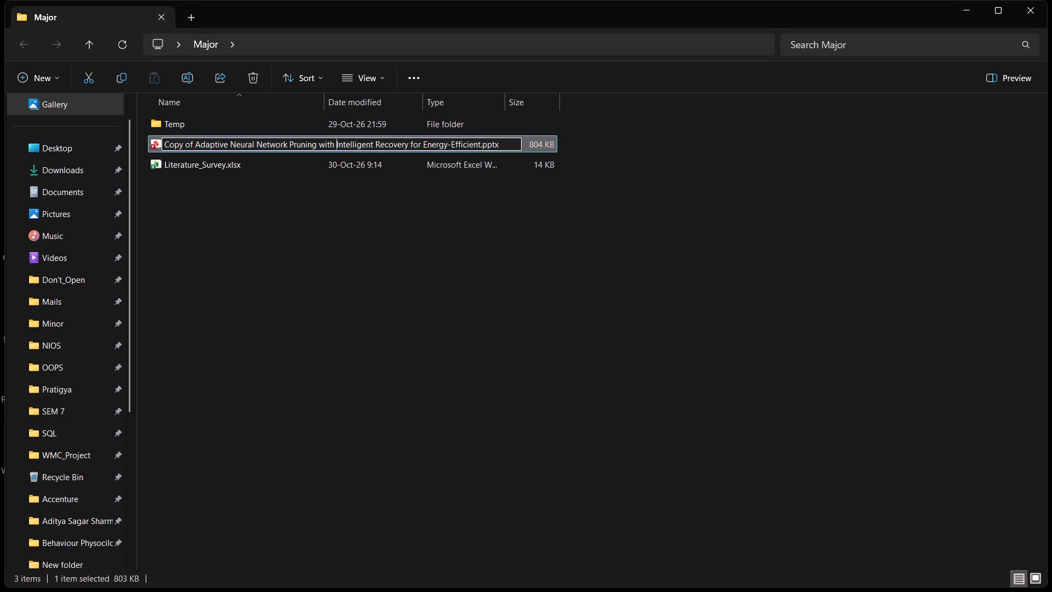
{"action": "key", "text": "ctrl+Left"}
{"action": "key", "text": "ctrl+Left"}
{"action": "key", "text": "ctrl+Left"}
{"action": "key", "text": "ctrl+Left"}
{"action": "key", "text": "ctrl+Left"}
{"action": "key", "text": "ctrl+Left"}
{"action": "key", "text": "ctrl+Right"}
{"action": "key", "text": "ctrl+BackSpace"}
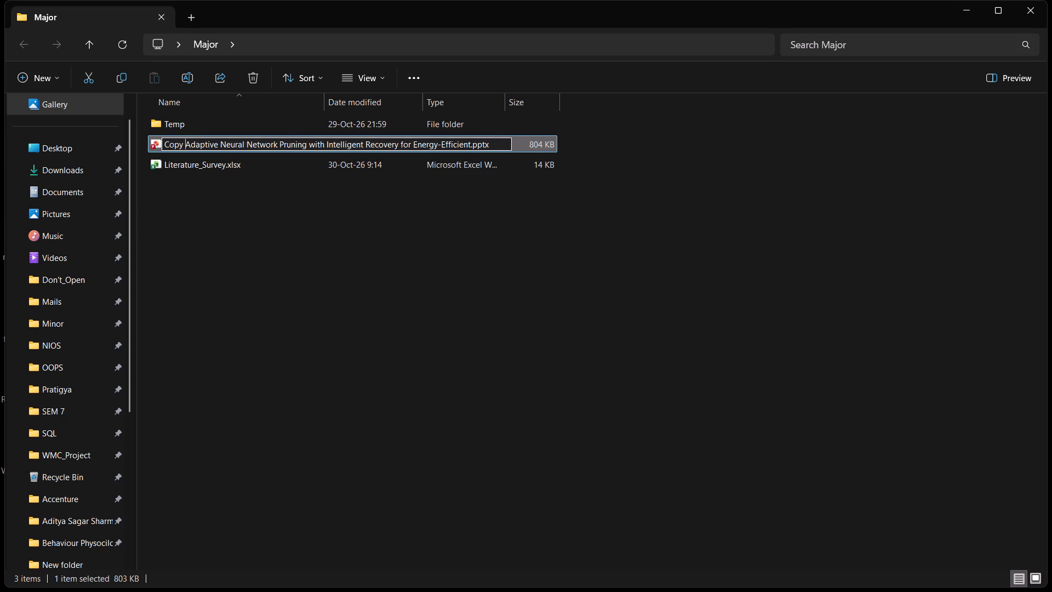
{"action": "key", "text": "ctrl+BackSpace"}
{"action": "key", "text": "Return"}
{"action": "left_click", "coordinate": [331, 241]}
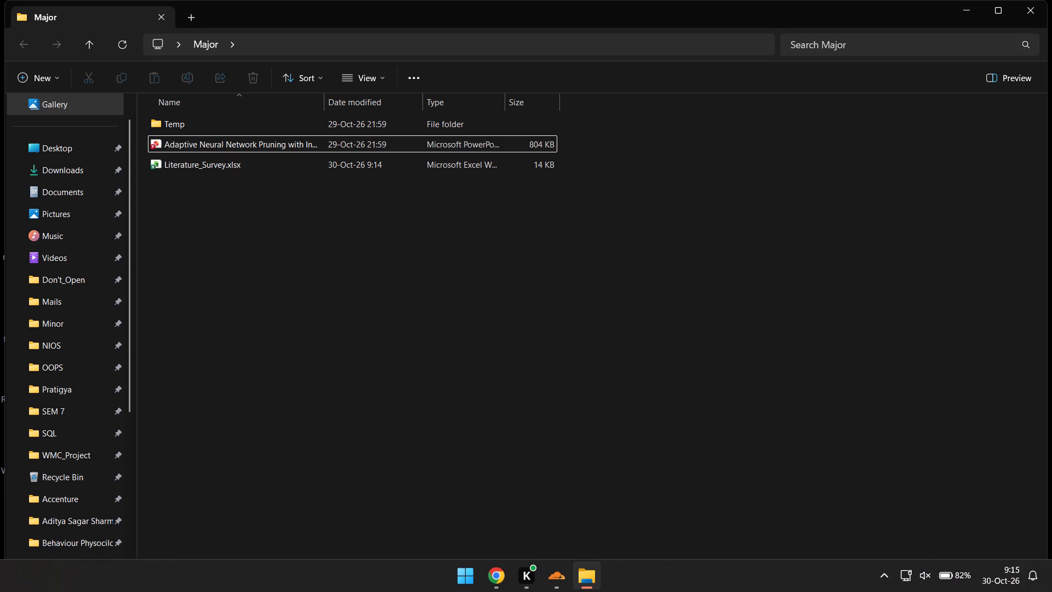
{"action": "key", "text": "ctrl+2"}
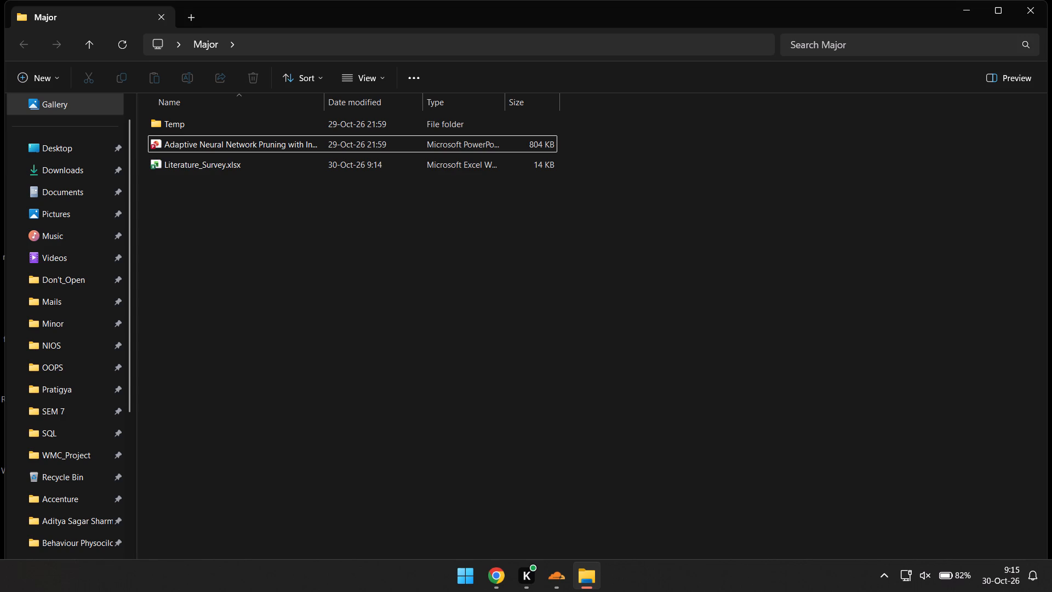